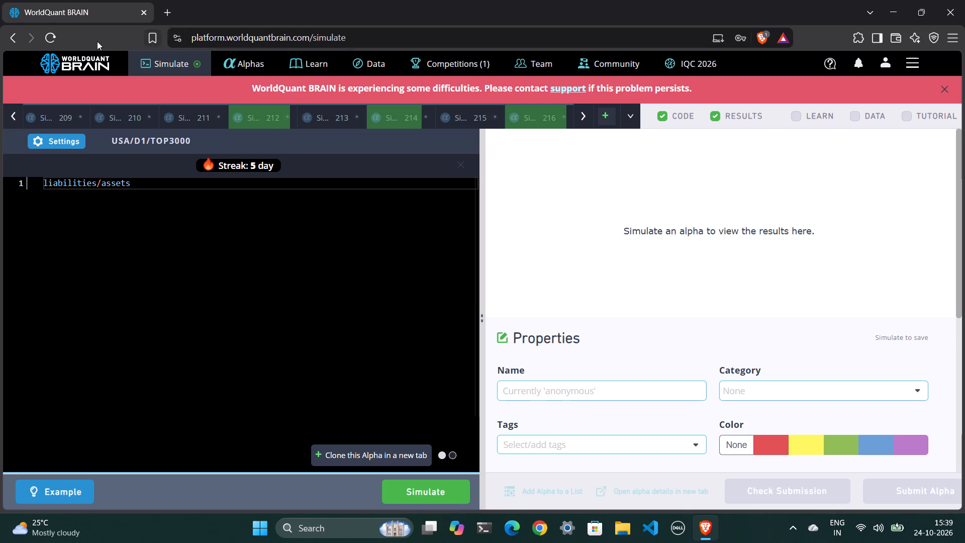
Reload the WorldQuant BRAIN simulate page, accepting that unsaved changes may be lost.
click(47, 36)
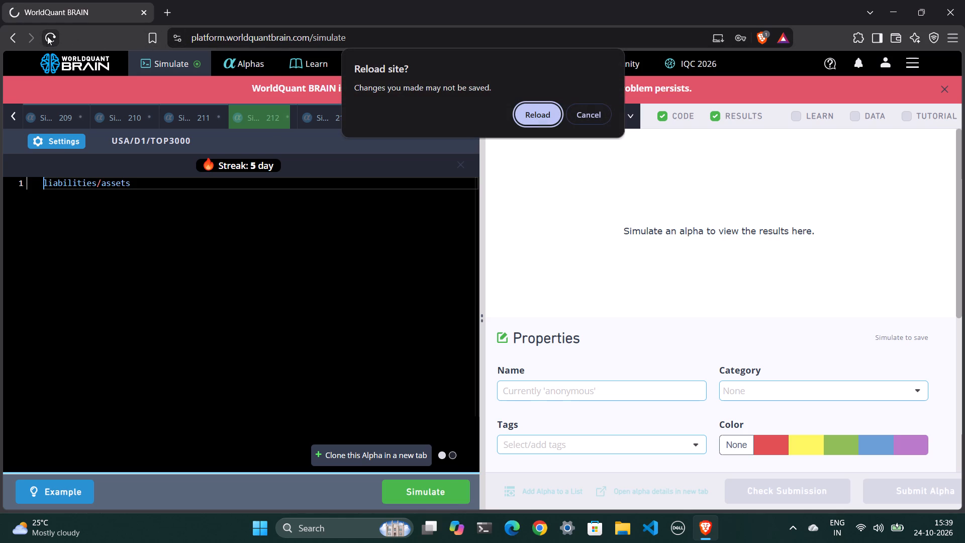
click(535, 114)
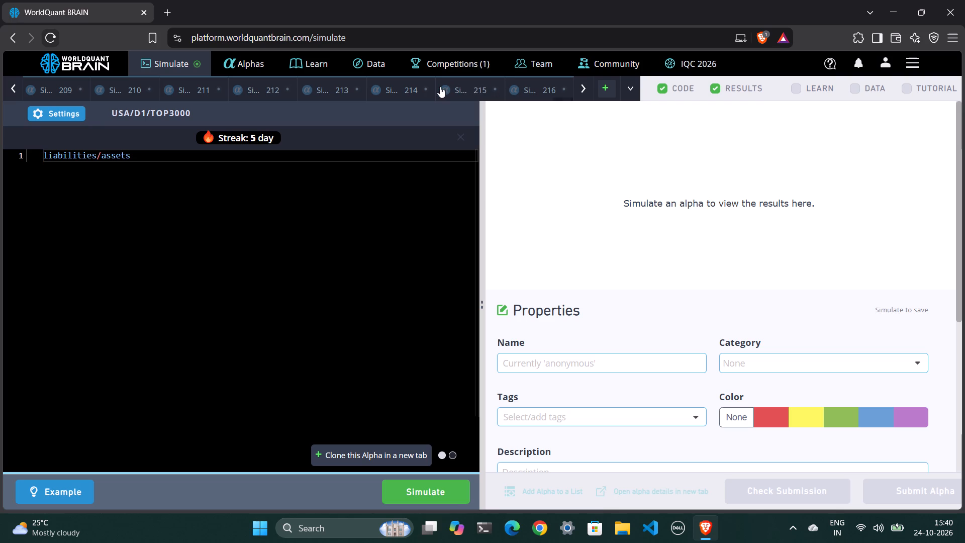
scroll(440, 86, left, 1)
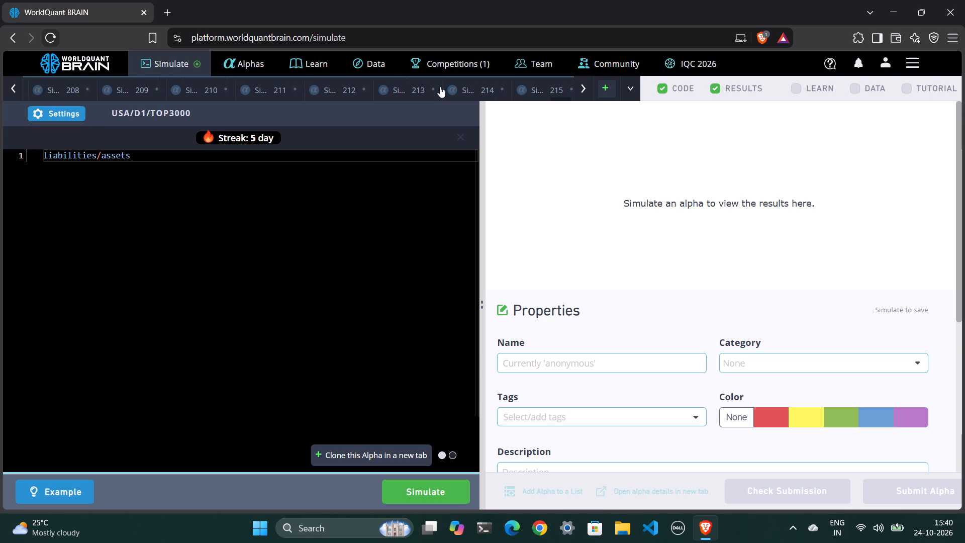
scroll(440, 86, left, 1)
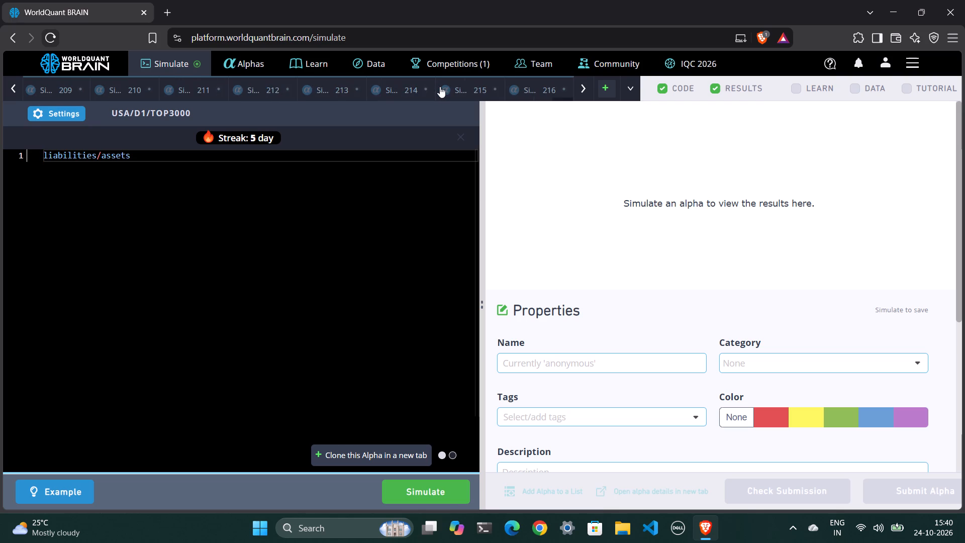
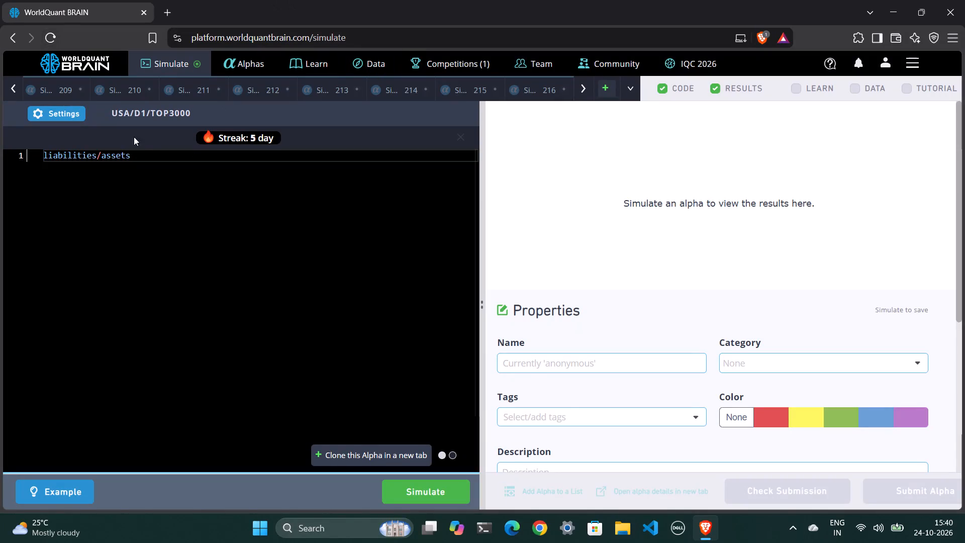
Clear the liabilities/assets expression from the simulation code editor.
click(143, 149)
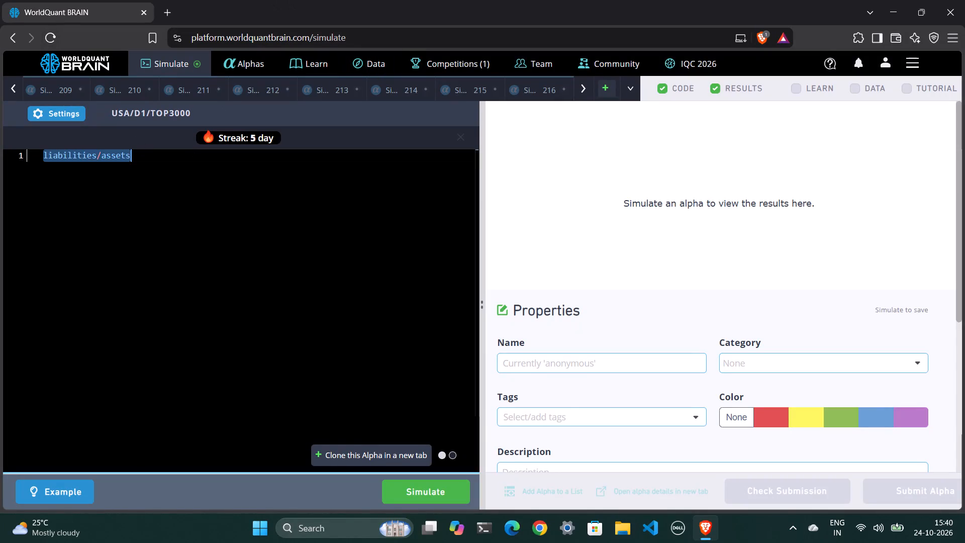
key(BackSpace)
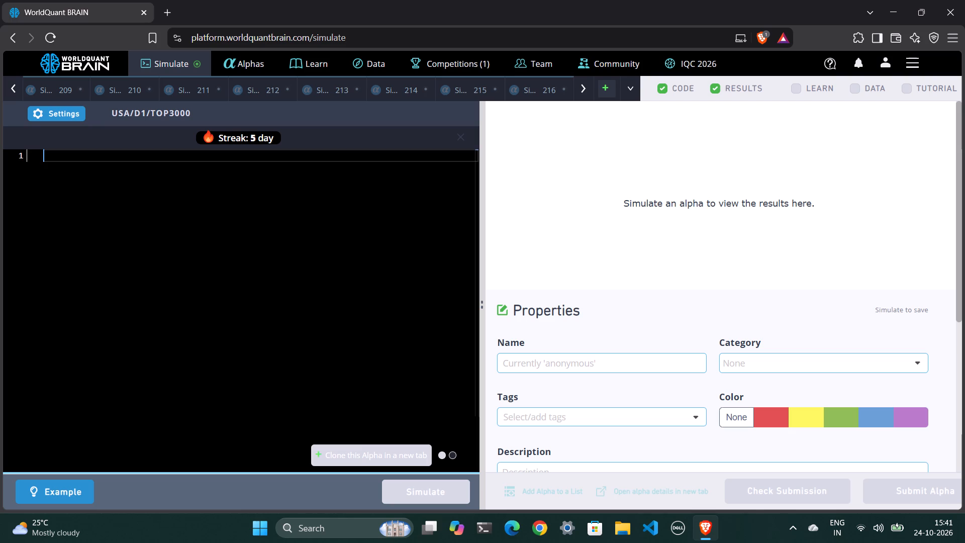
Open the list of submitted alphas and examine the code and simulation settings of each of them, from newest to oldest.
click(249, 63)
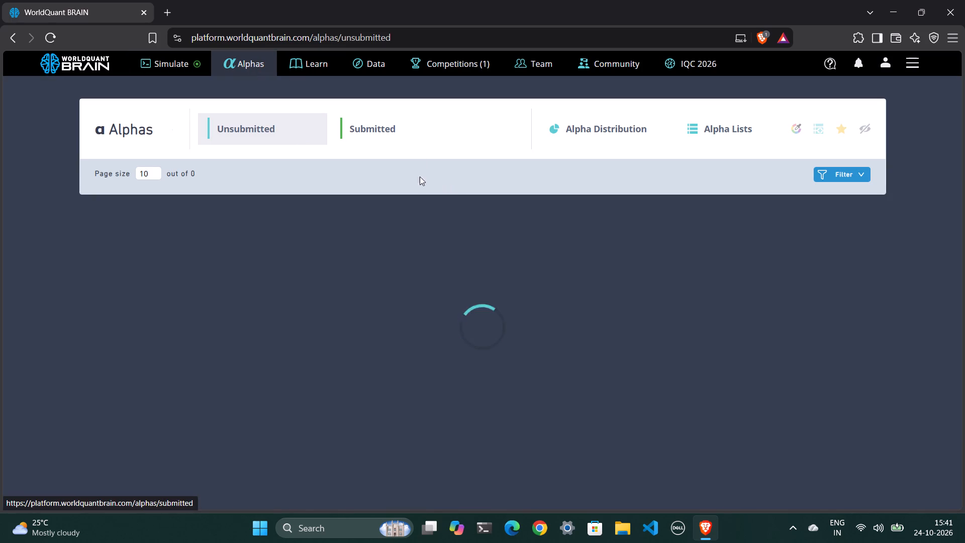
click(384, 123)
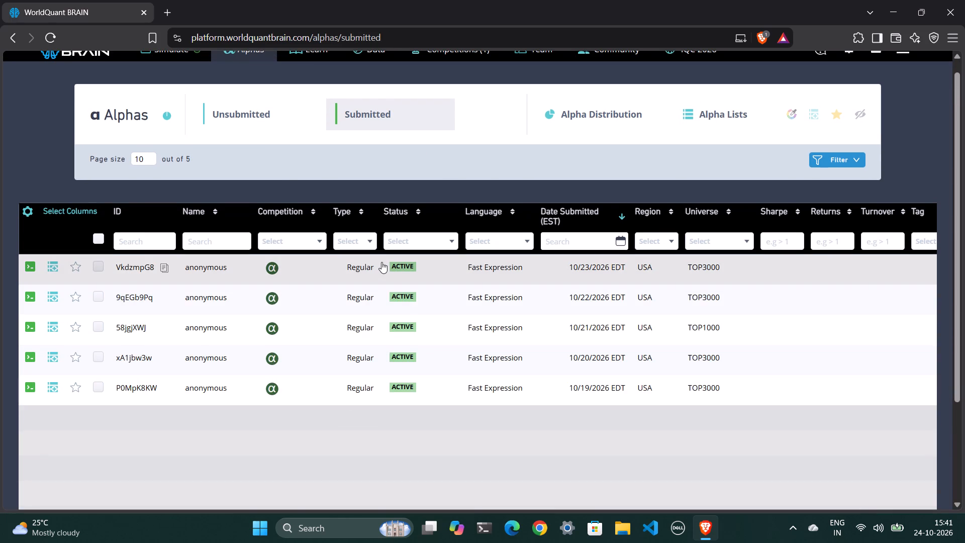
click(381, 262)
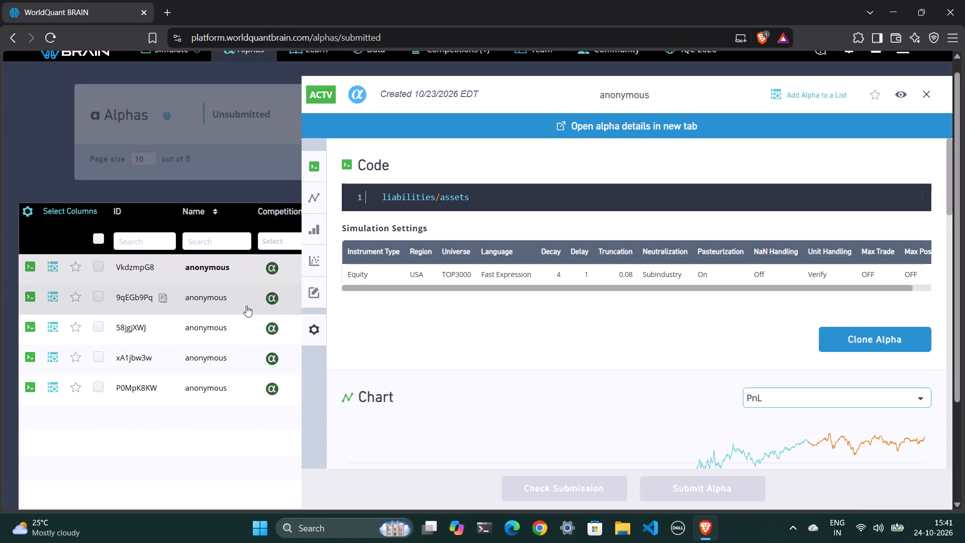
click(260, 302)
click(273, 302)
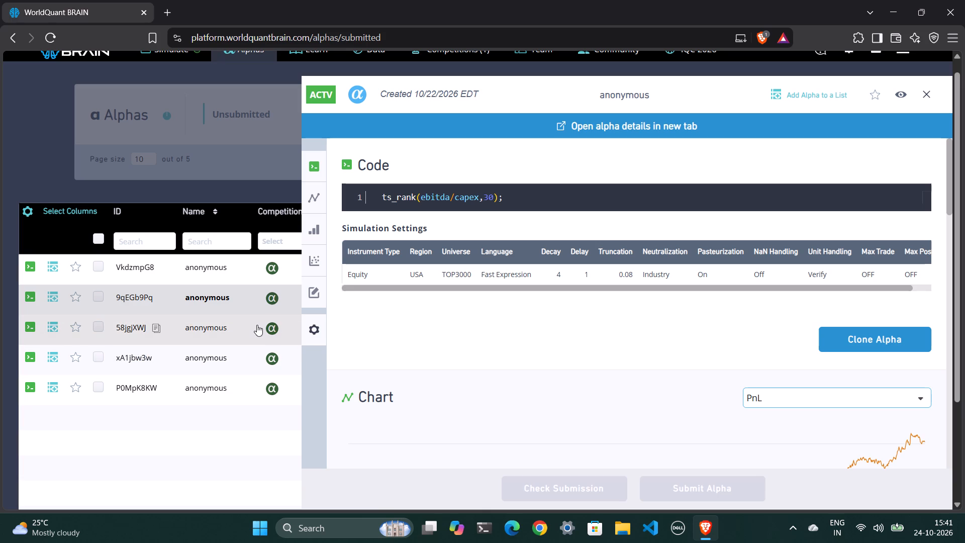
click(280, 334)
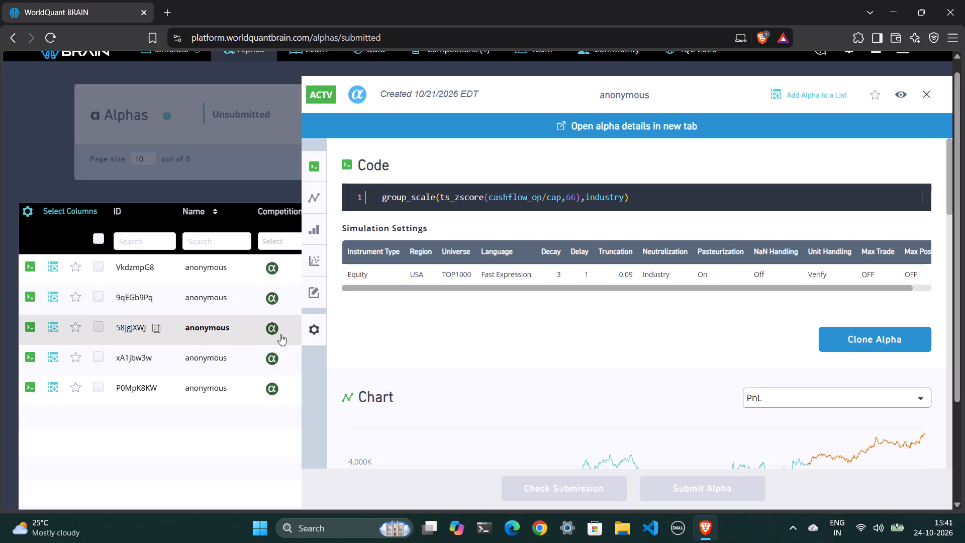
click(264, 358)
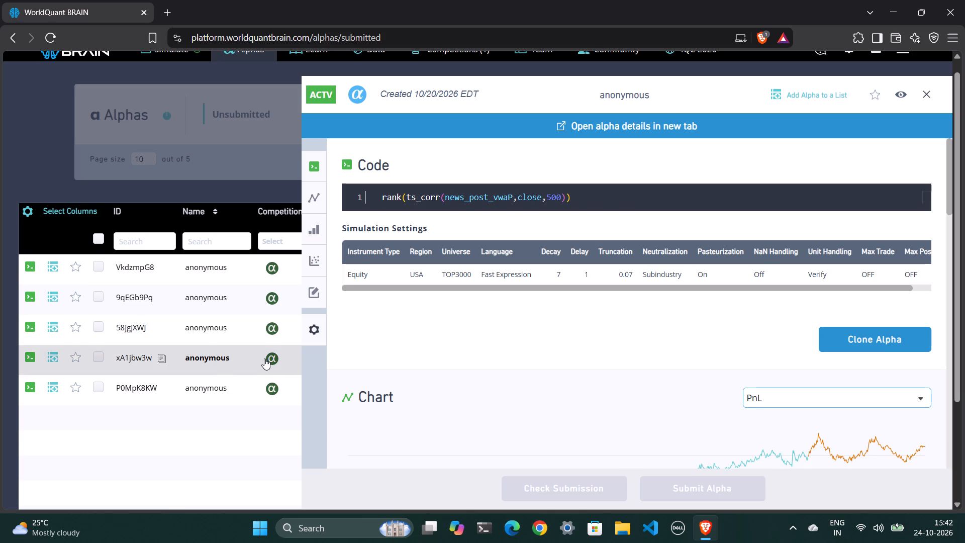
click(273, 387)
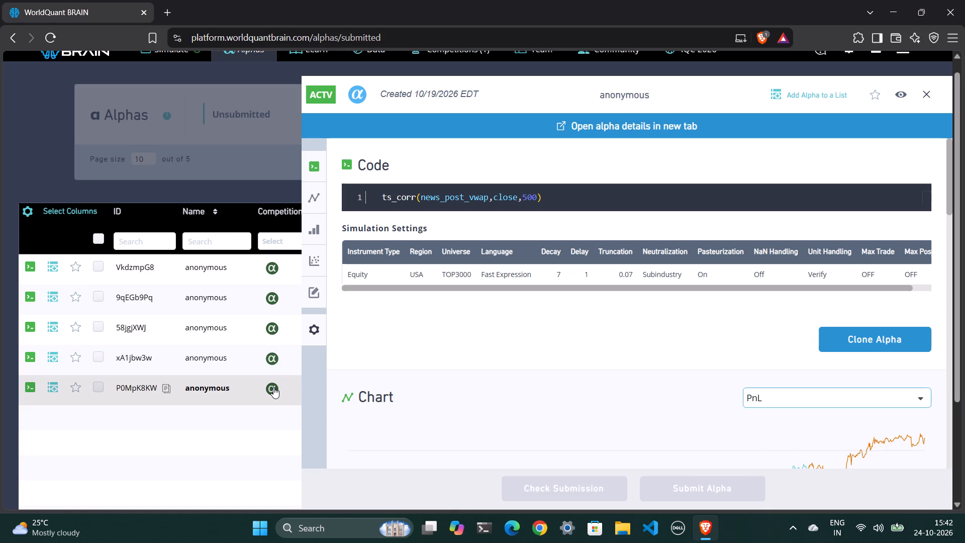
Go back through the submitted alphas to compare their expressions and settings, and close the alpha details.
double_click(264, 333)
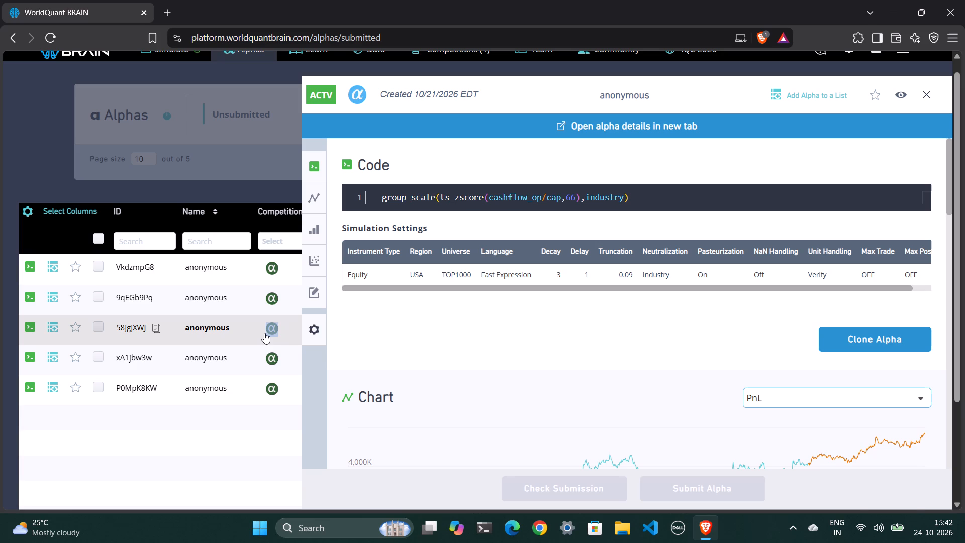
click(270, 274)
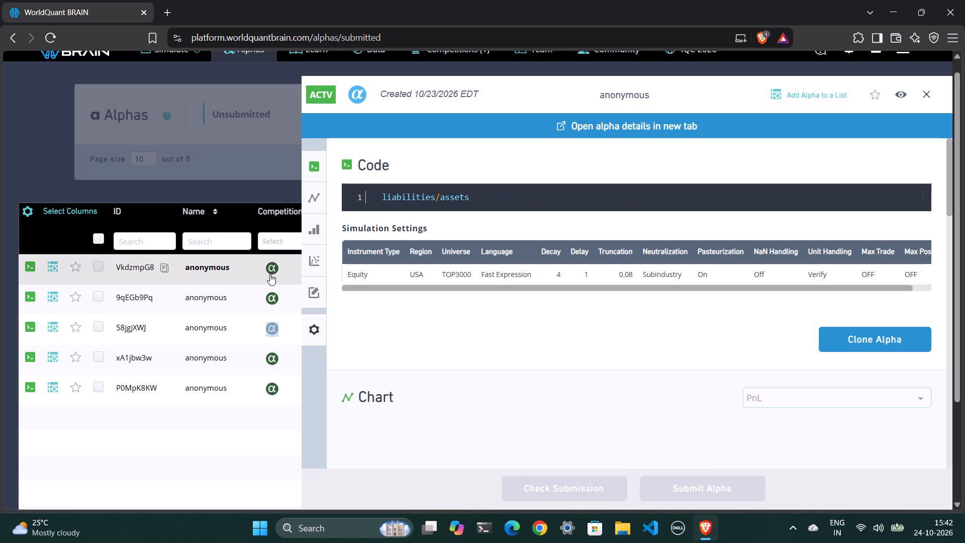
click(275, 297)
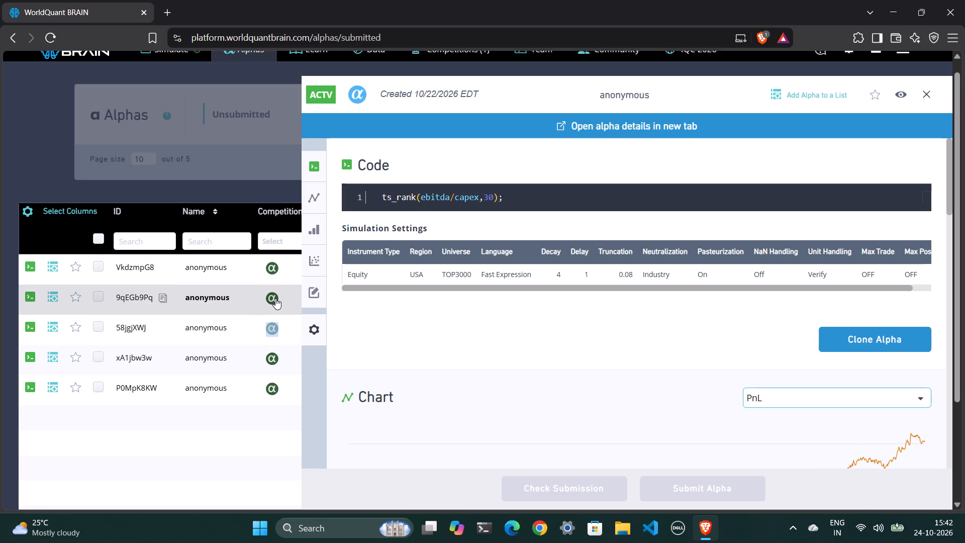
click(270, 332)
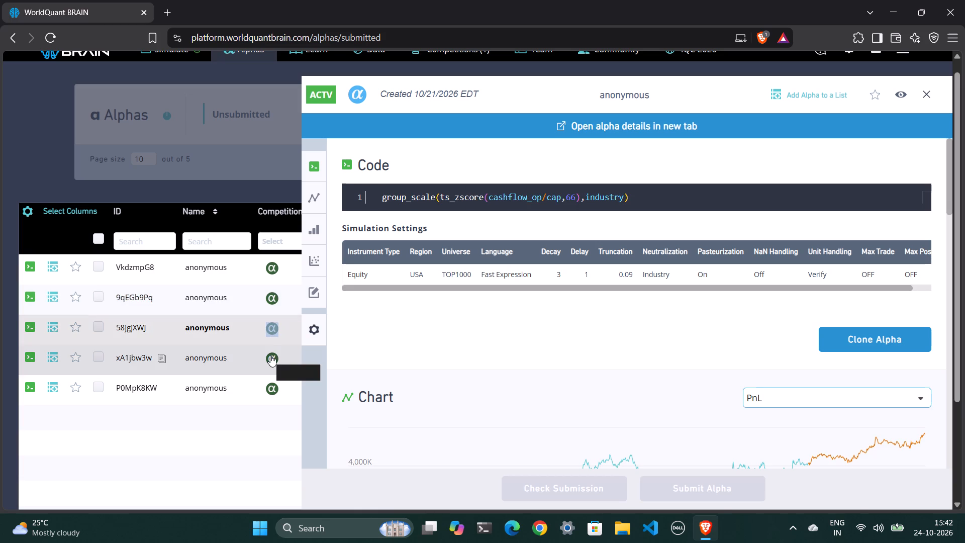
click(270, 355)
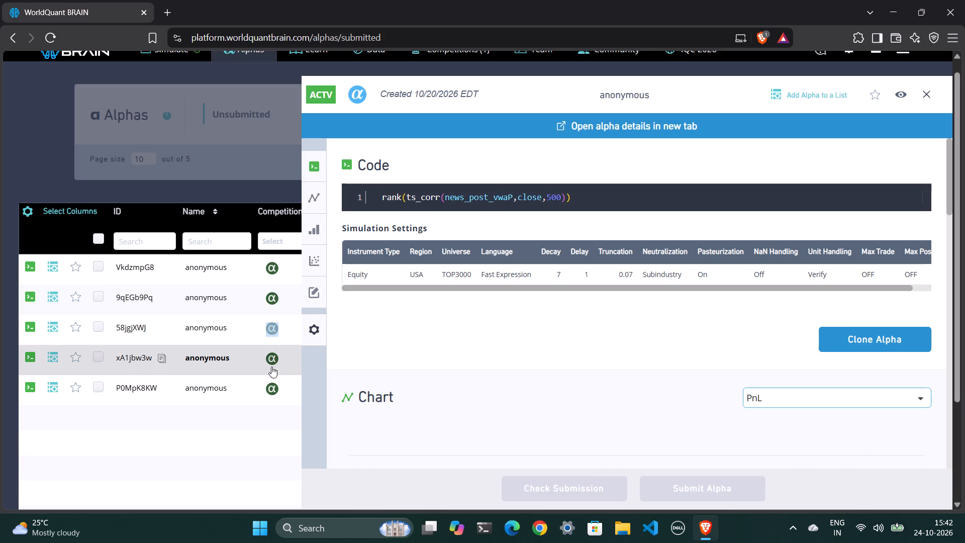
click(274, 386)
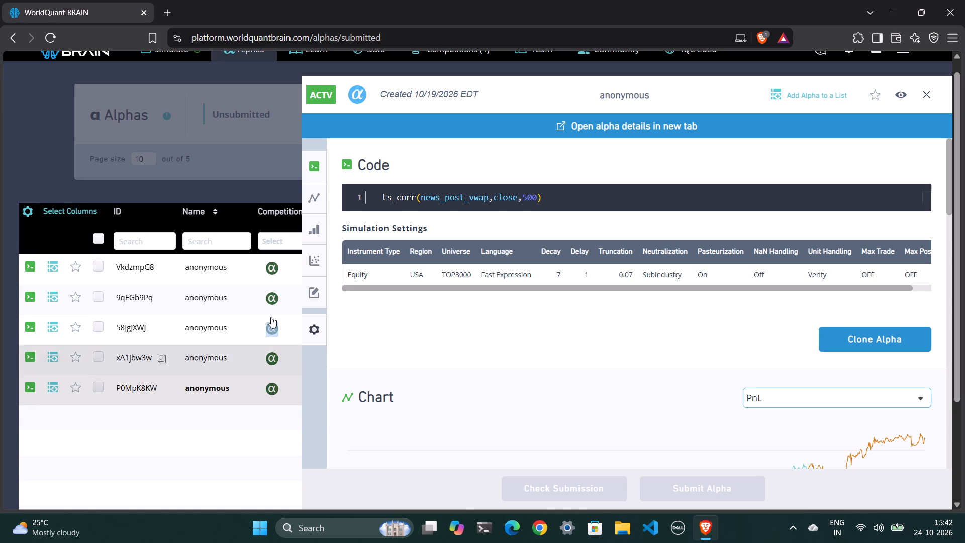
click(271, 262)
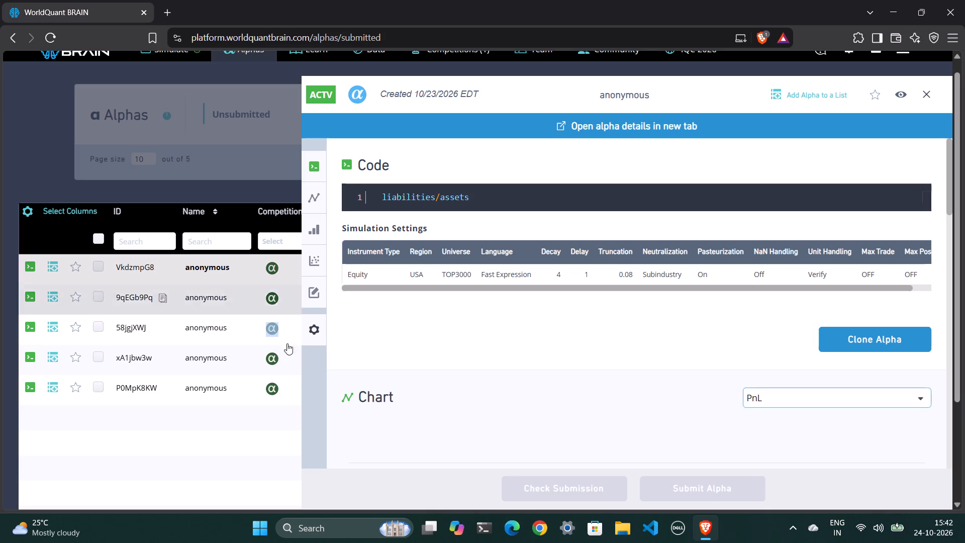
click(276, 384)
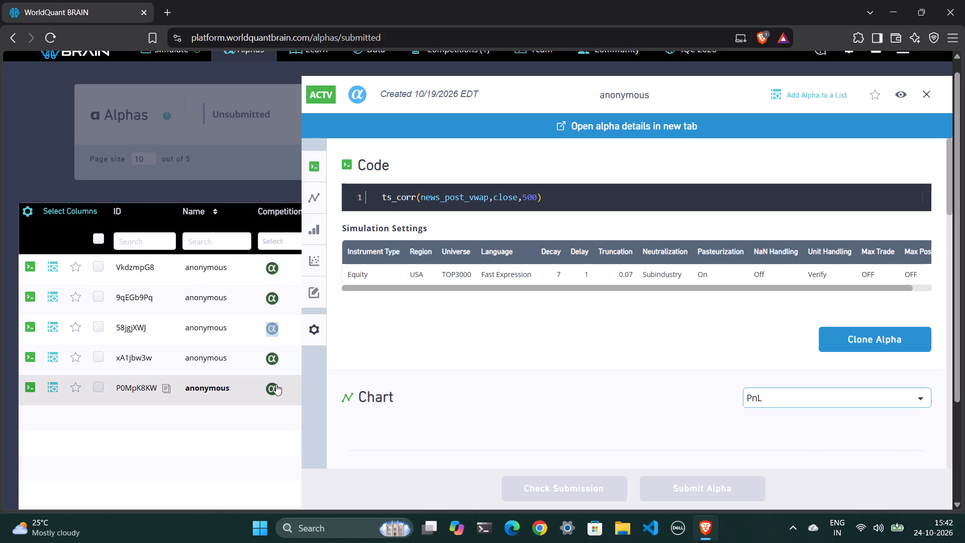
click(271, 360)
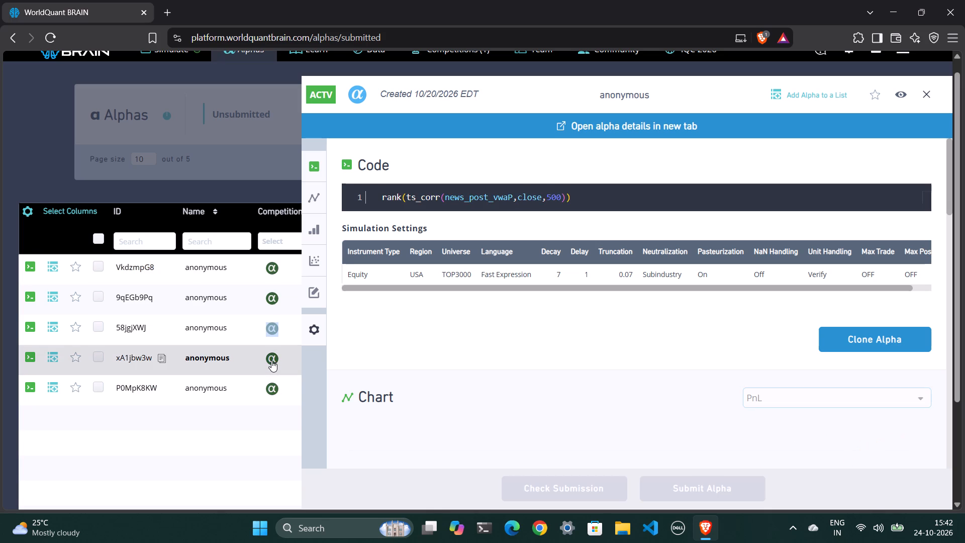
click(271, 332)
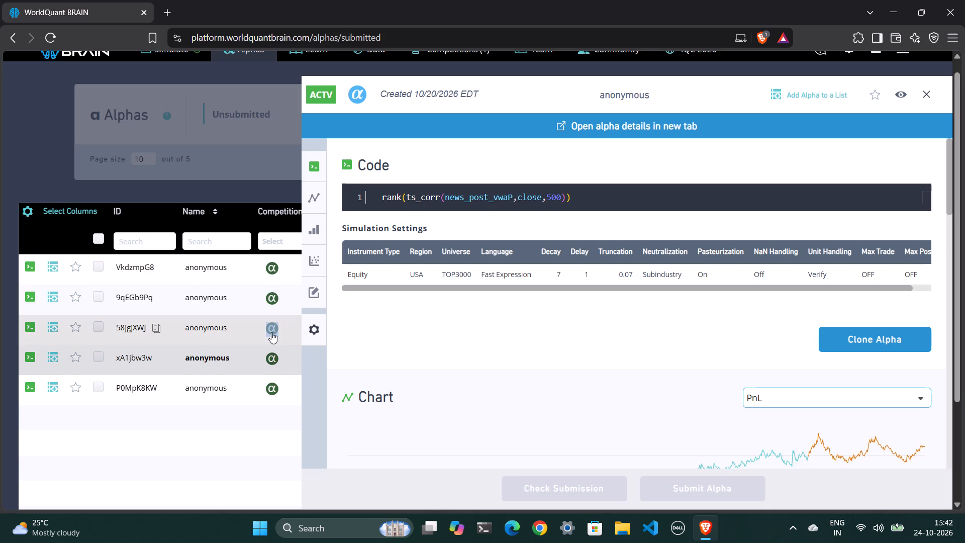
click(266, 301)
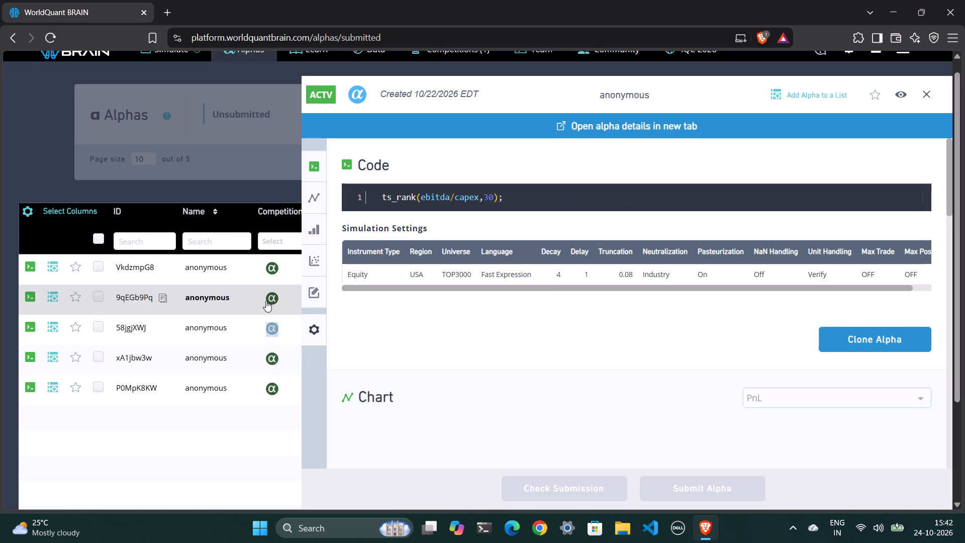
click(270, 272)
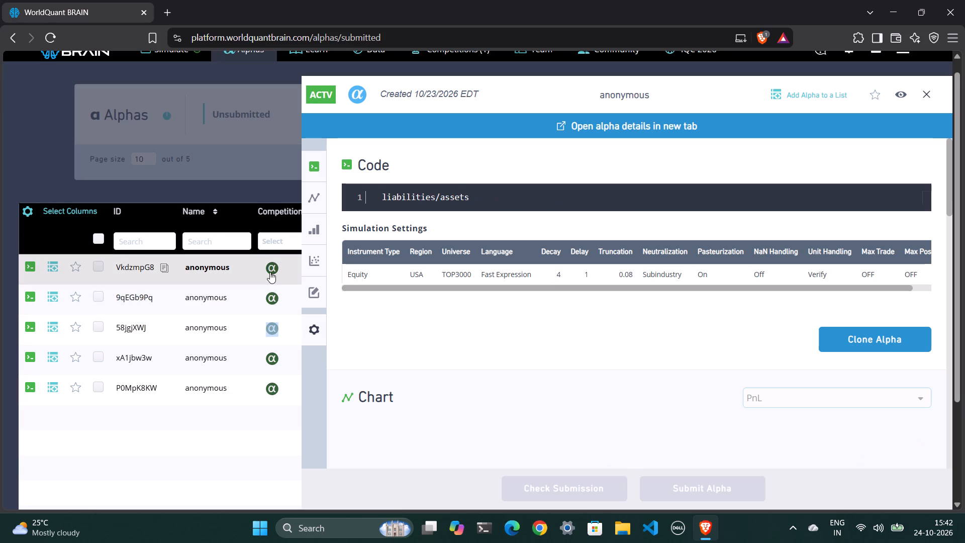
click(925, 94)
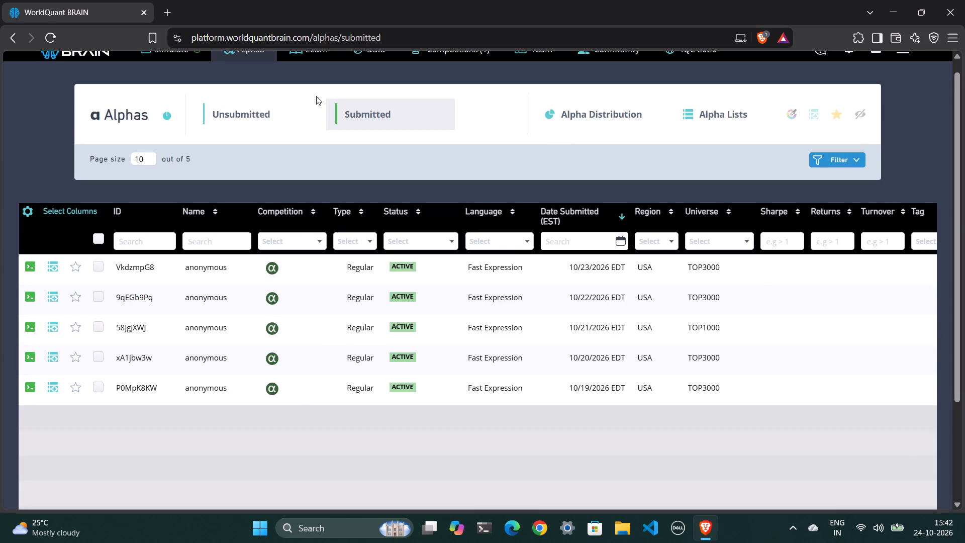
Return to the Simulate page and enter the expression ts_backfill(fnd6_drc,200)/assets in the empty code editor.
scroll(316, 96, up, 2)
click(179, 63)
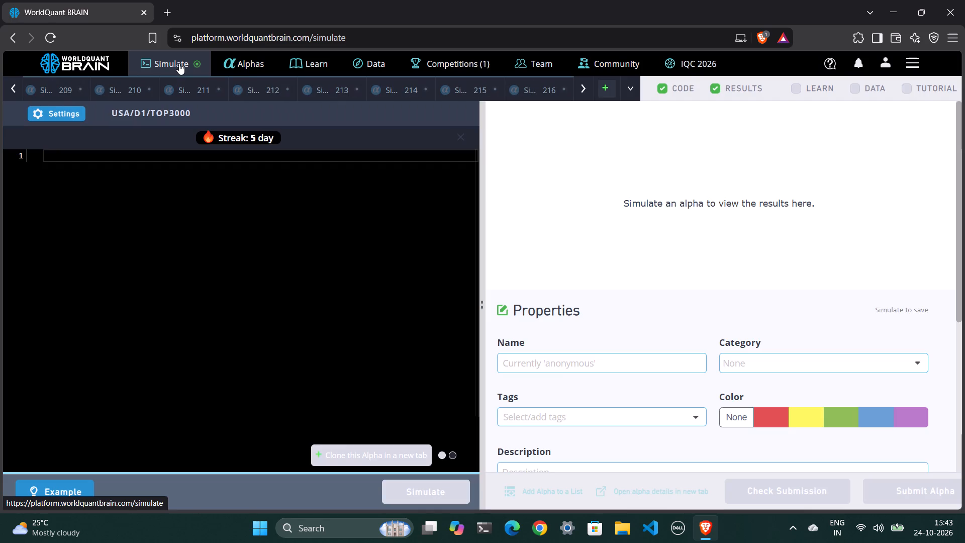
text(ts)
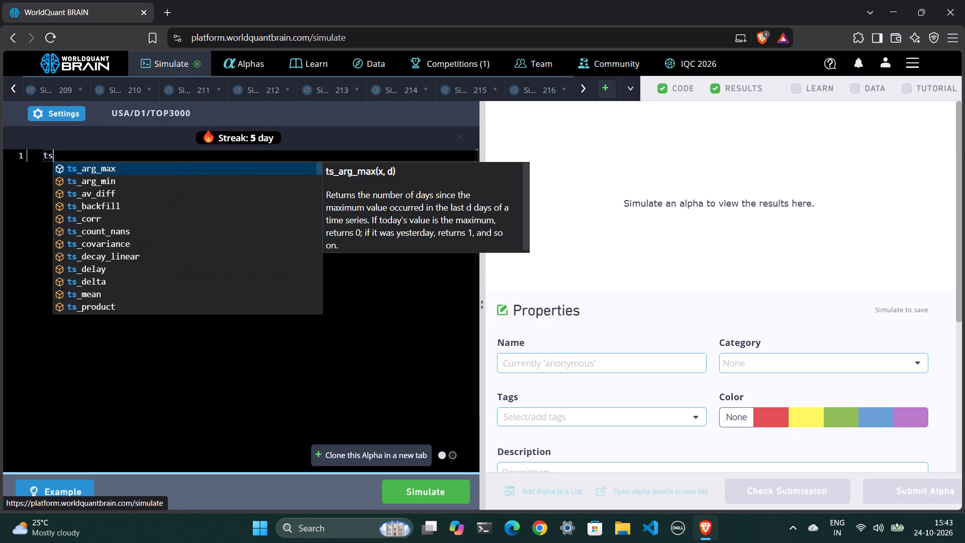
key(shift+underscore)
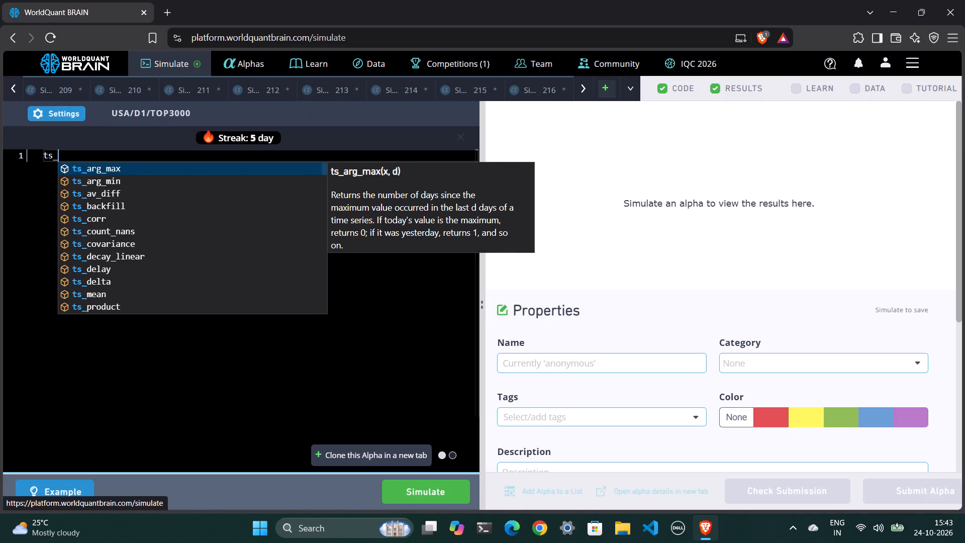
text(back)
text(fill)
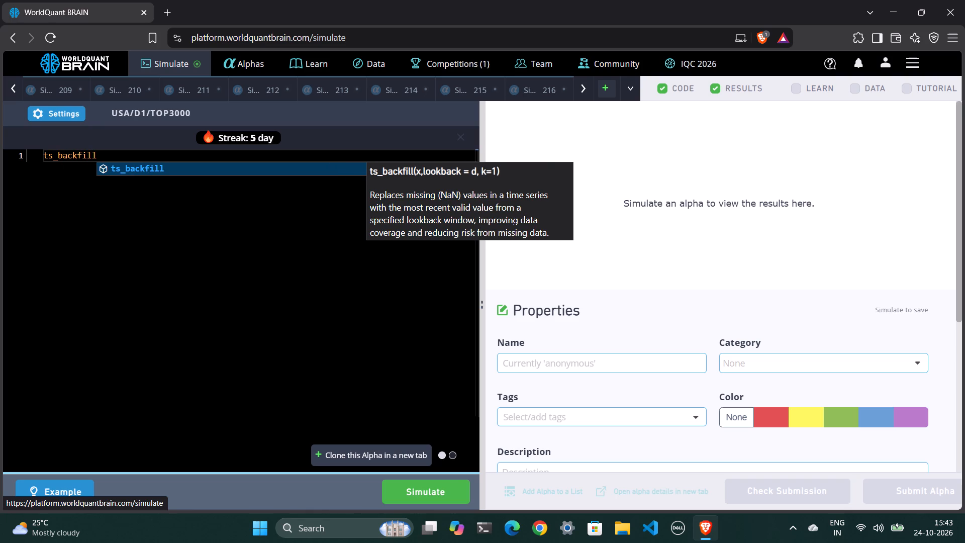
key(shift+parenleft)
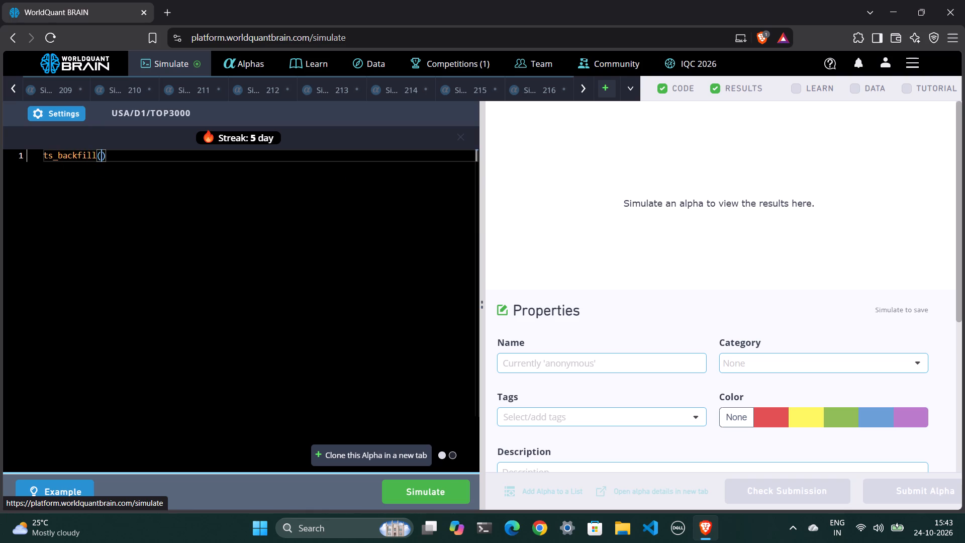
key(f)
key(n)
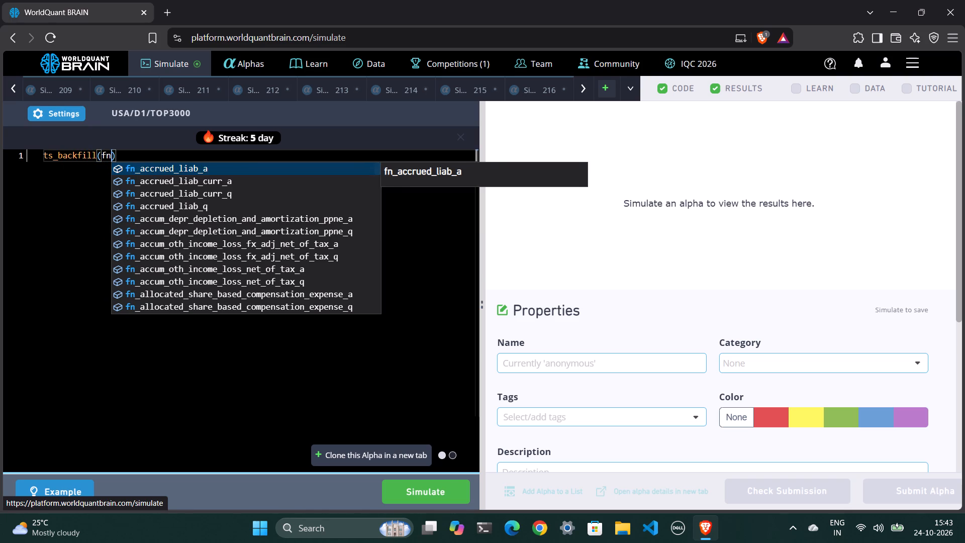
key(d)
key(6)
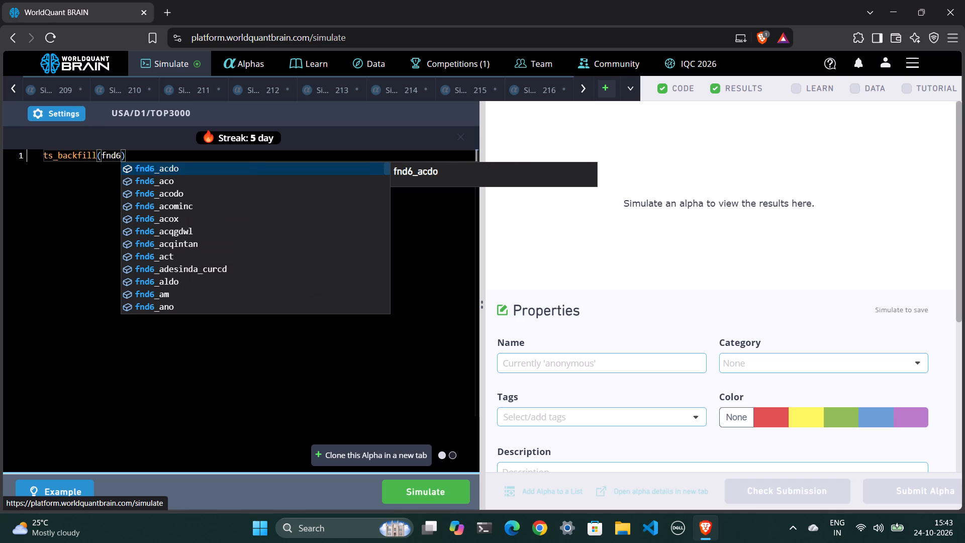
key(shift+underscore)
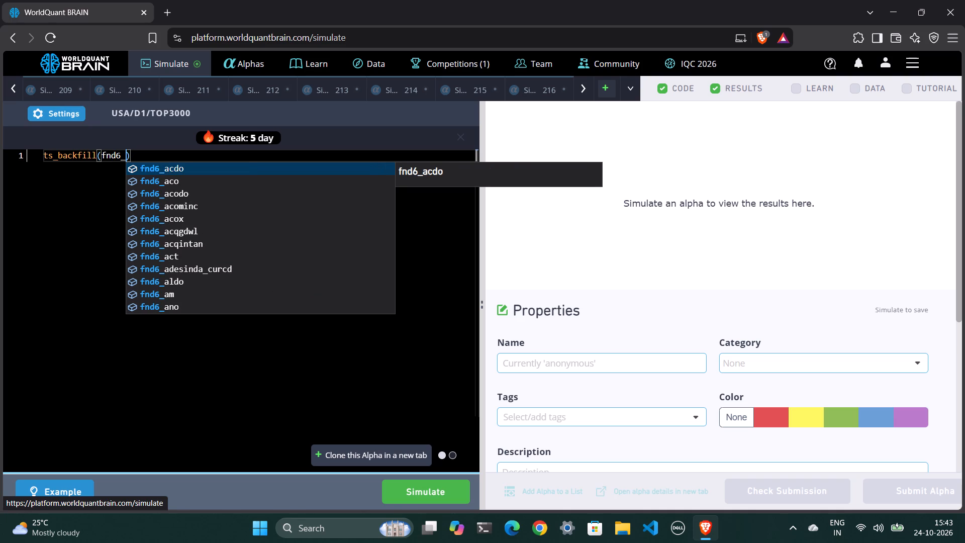
text(drc)
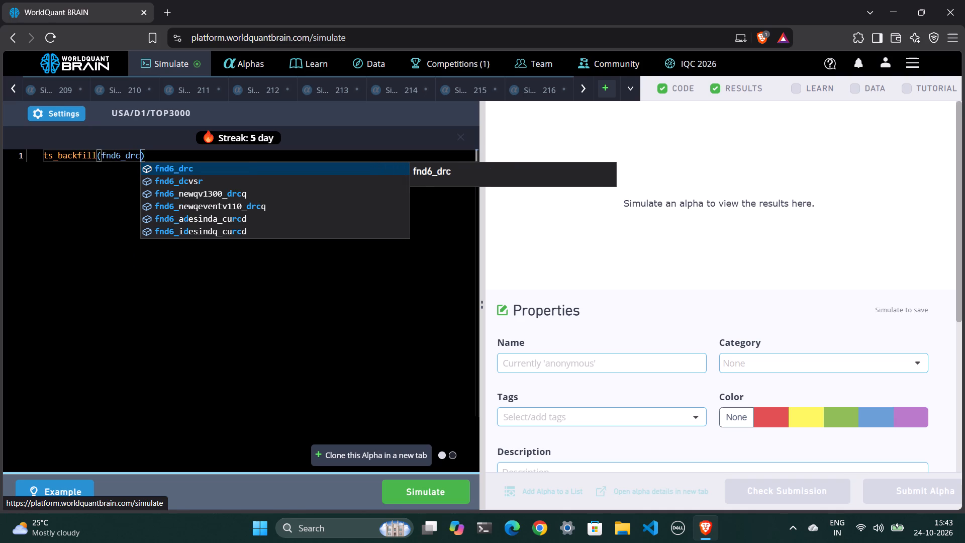
text(,200)
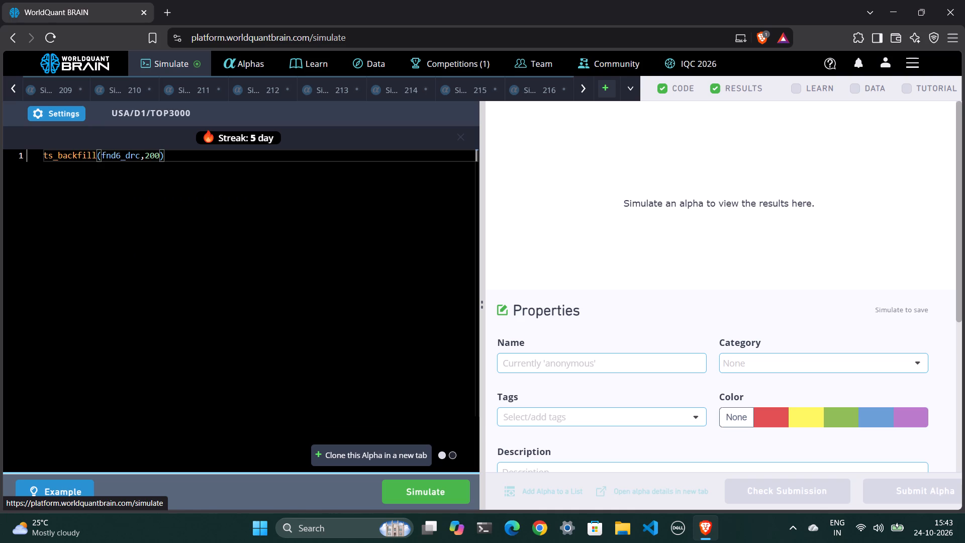
key(Right)
key(slash)
text(assets)
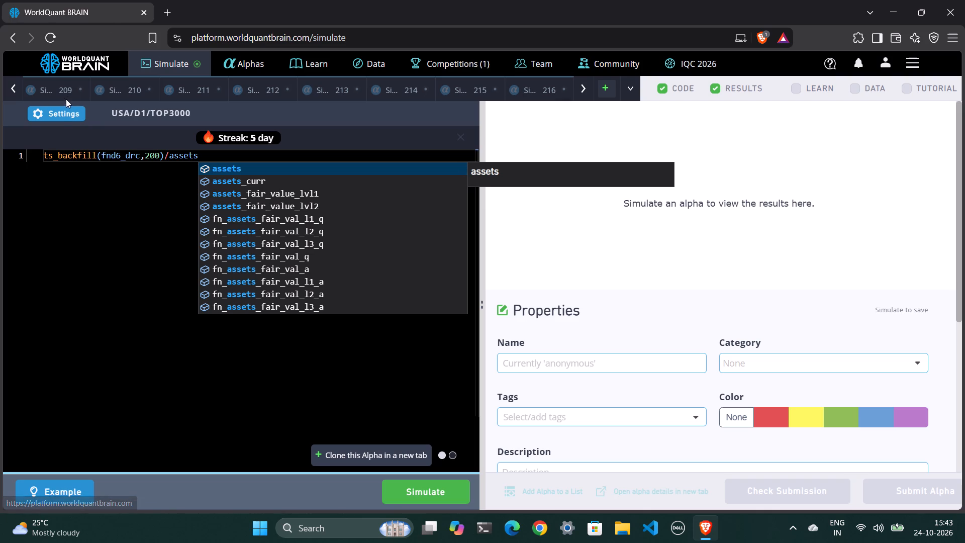
Configure the simulation settings with decay 1, truncation 0.15 and Subindustry neutralization, and apply them.
click(62, 110)
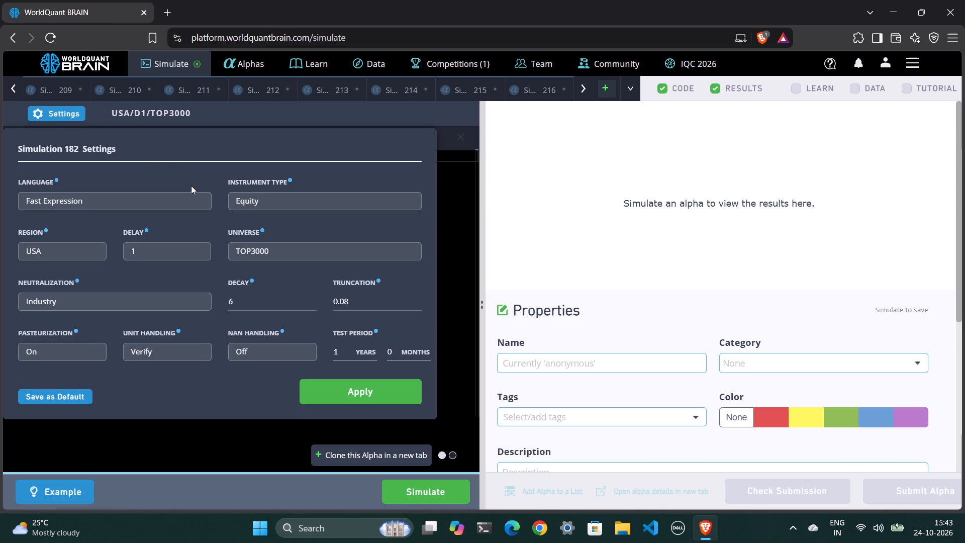
click(251, 305)
key(BackSpace)
key(1)
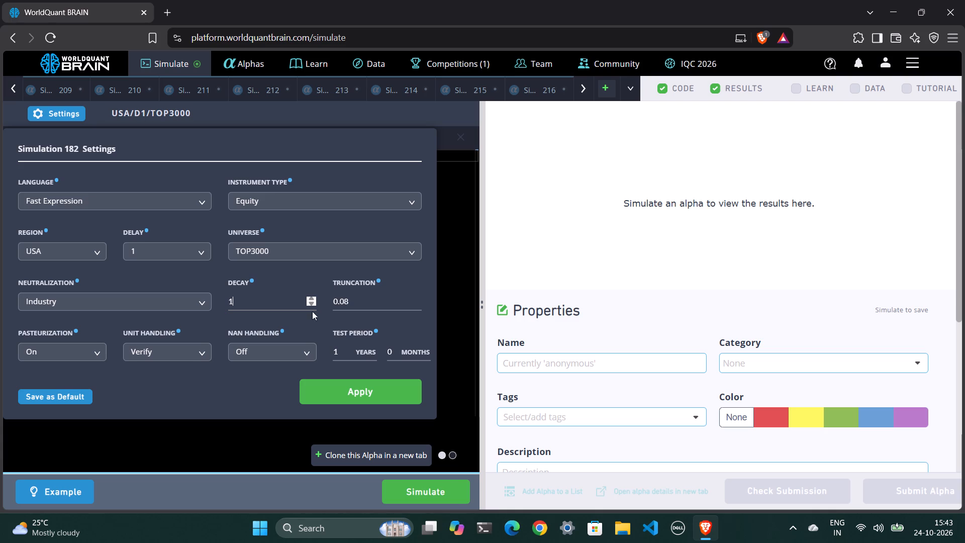
click(364, 304)
key(BackSpace)
key(BackSpace)
text(15)
click(152, 308)
click(155, 396)
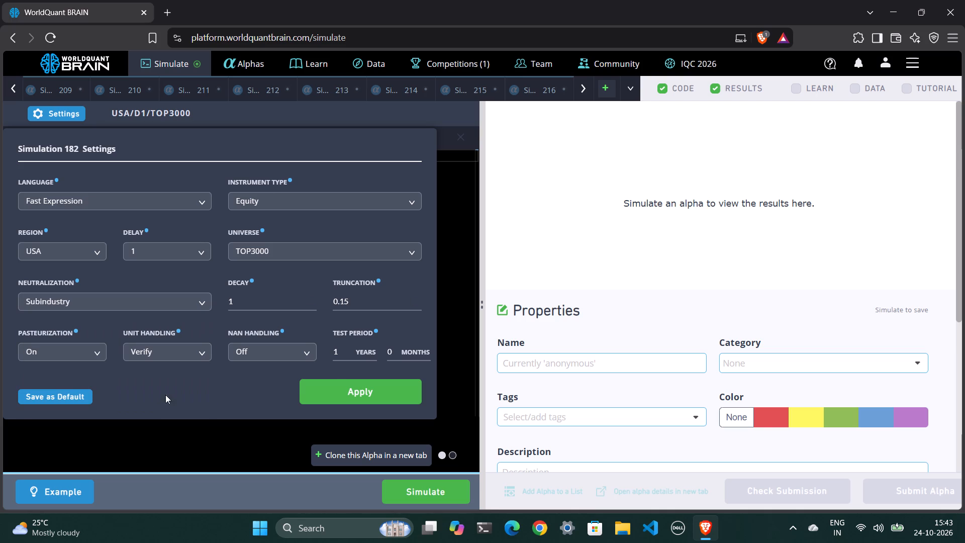
click(340, 395)
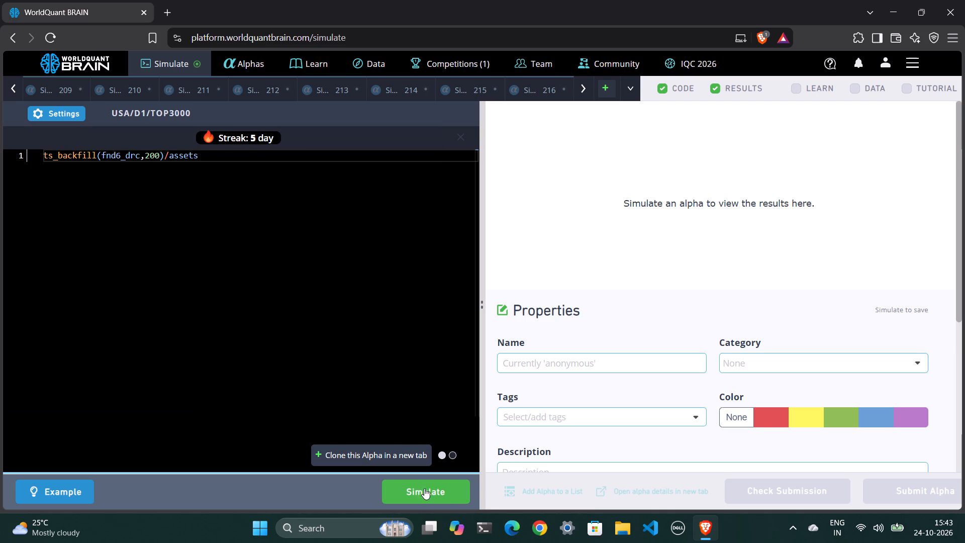
Run the simulation of the ts_backfill(fnd6_drc,200)/assets alpha.
click(427, 497)
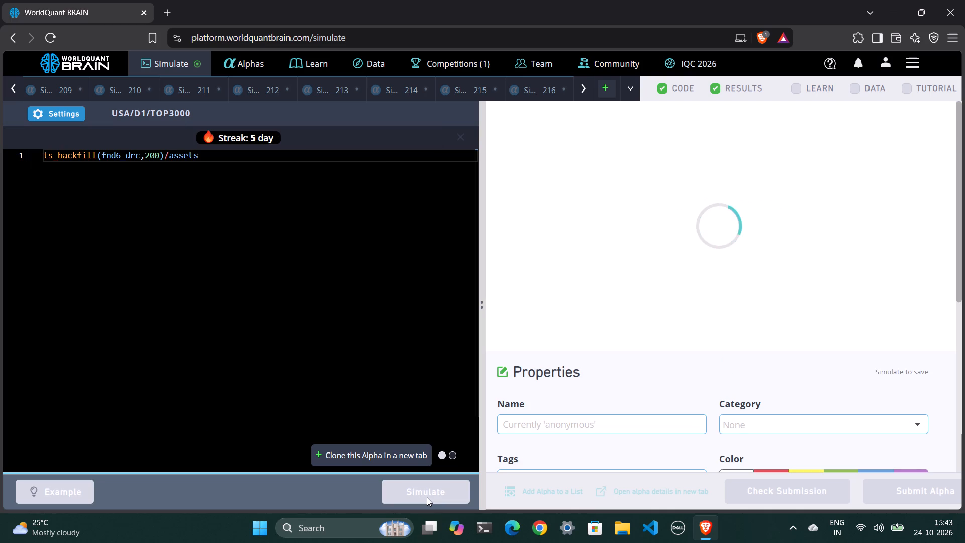
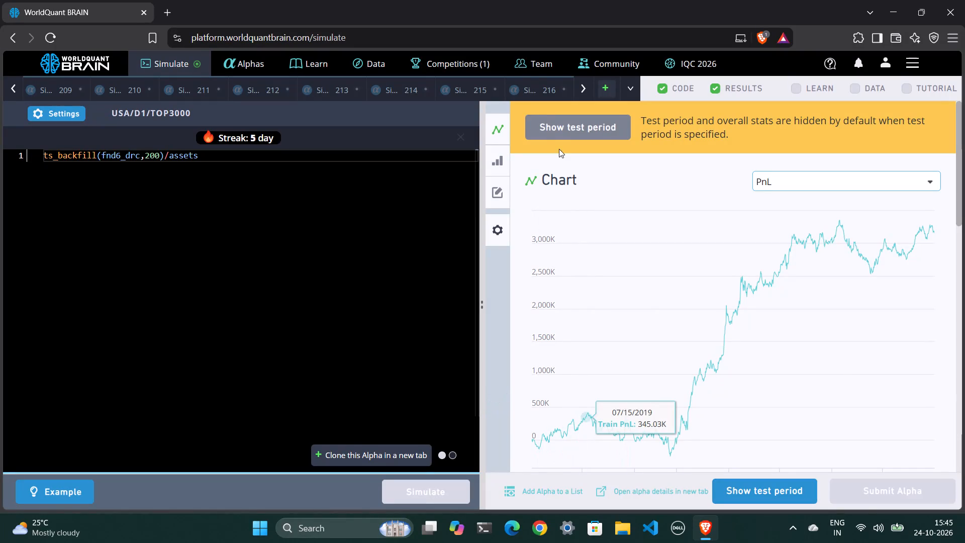
Show the test period for the simulated alpha and review its PnL chart and IS testing status.
scroll(520, 92, left, 3)
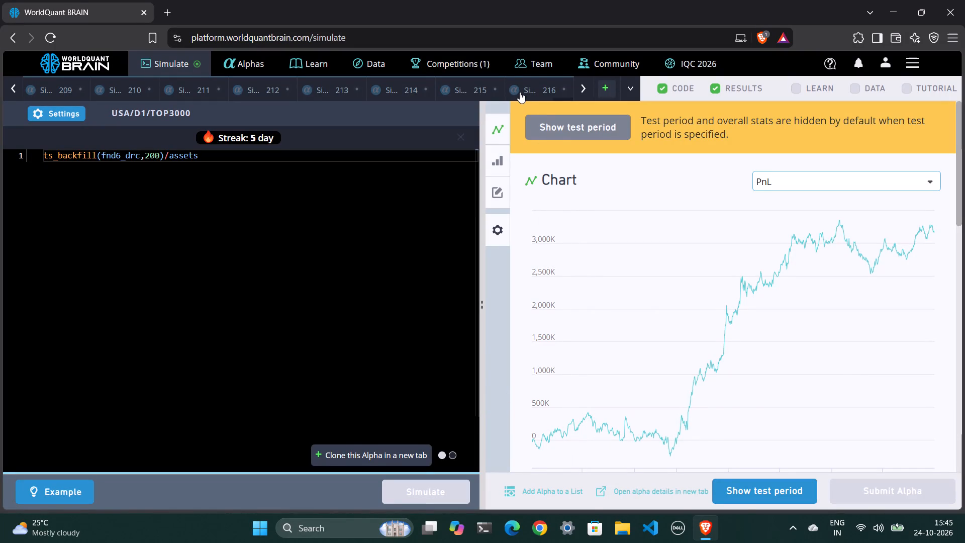
click(744, 490)
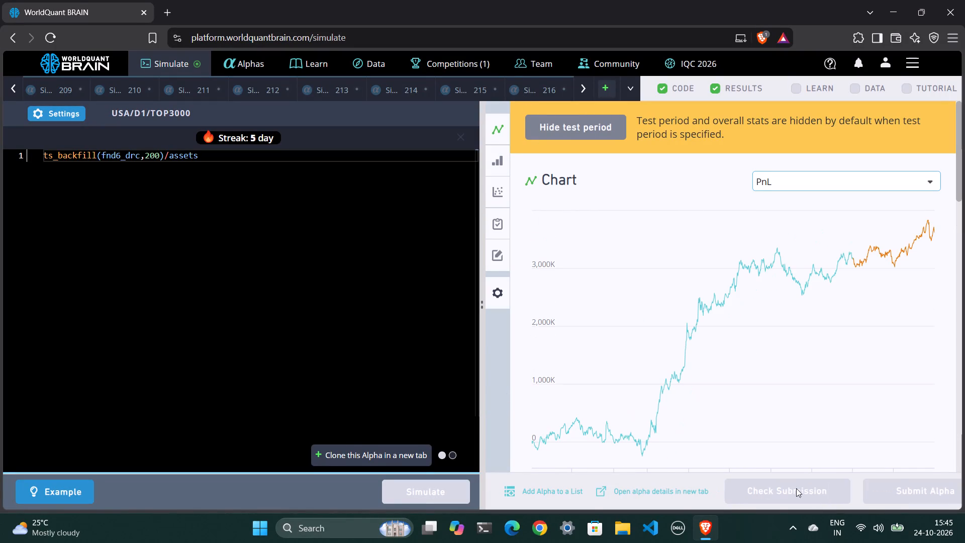
scroll(791, 364, down, 9)
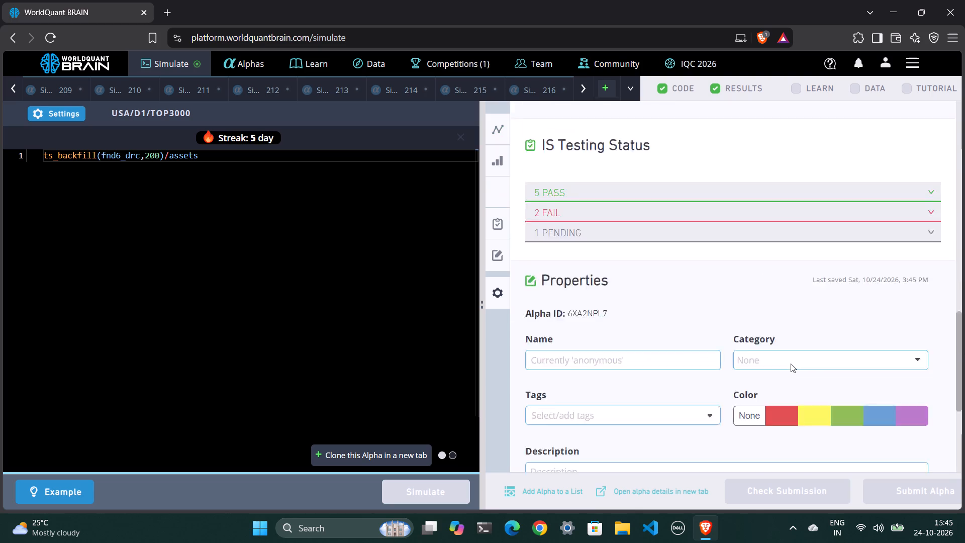
scroll(791, 364, up, 6)
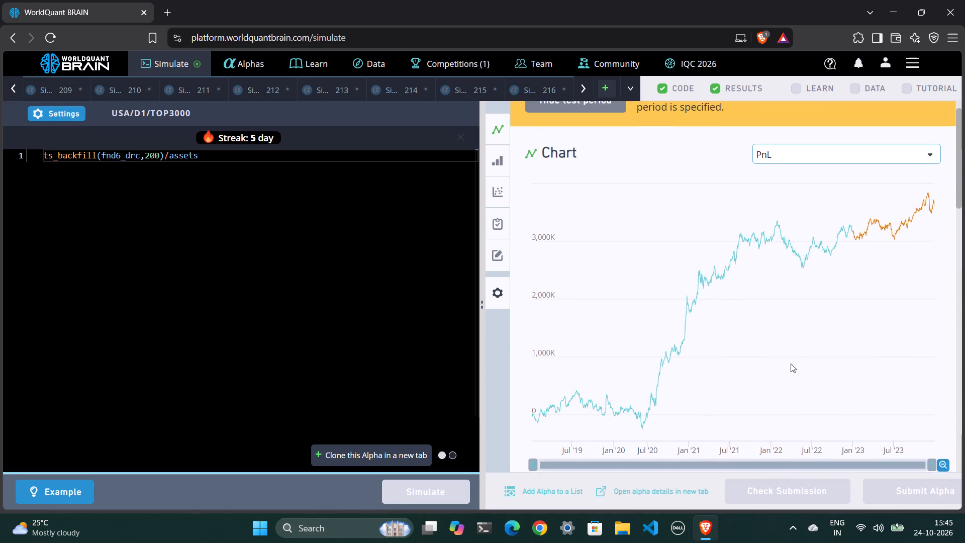
scroll(791, 364, up, 3)
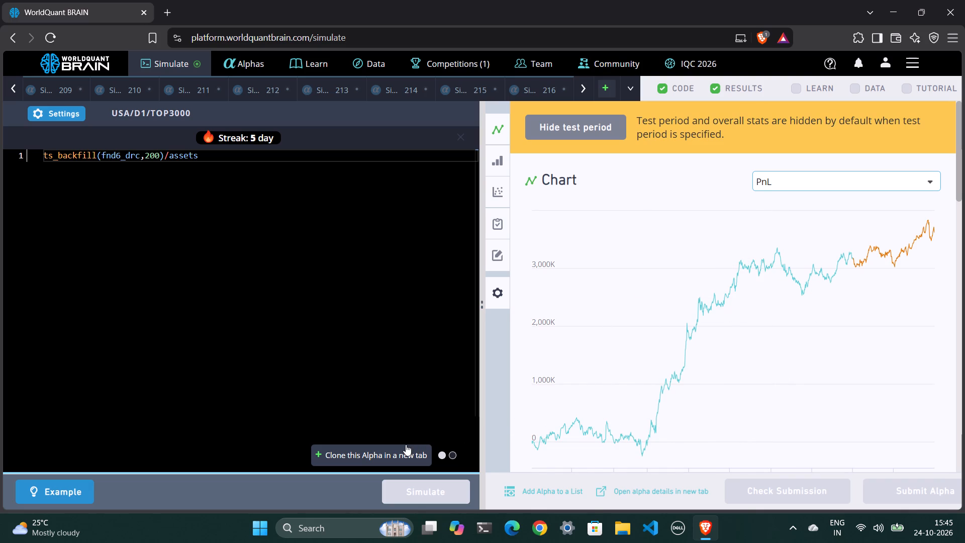
Clone the alpha in a new tab, set its neutralization to Industry, and run the simulation.
click(394, 450)
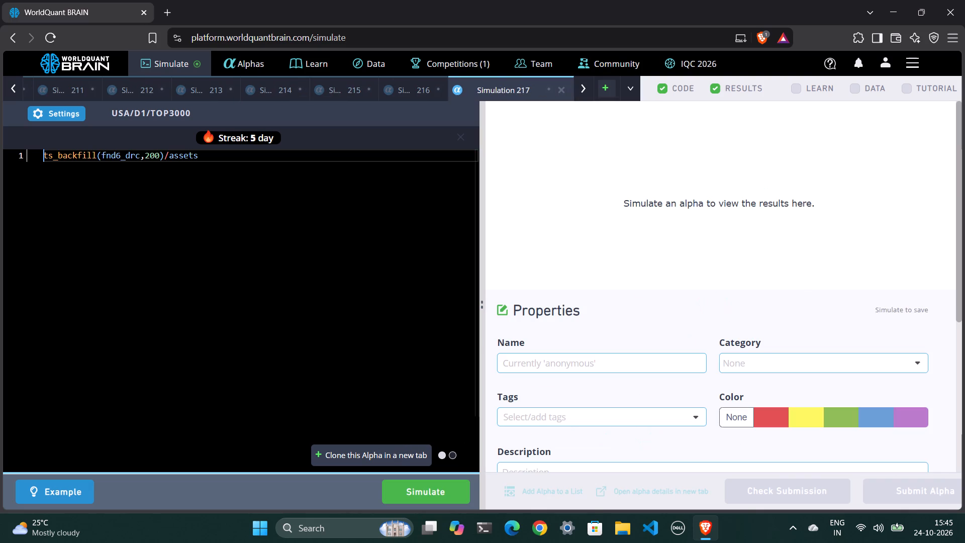
click(50, 105)
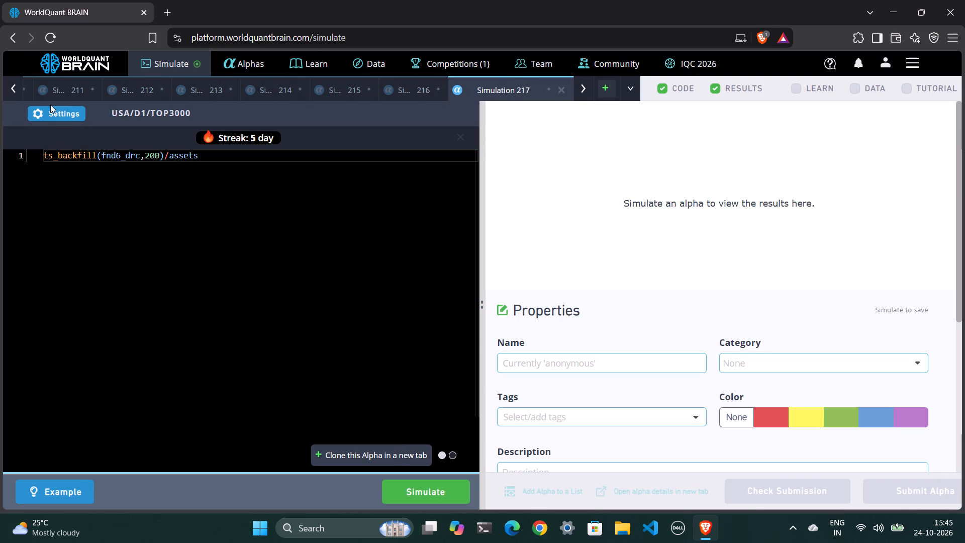
click(52, 112)
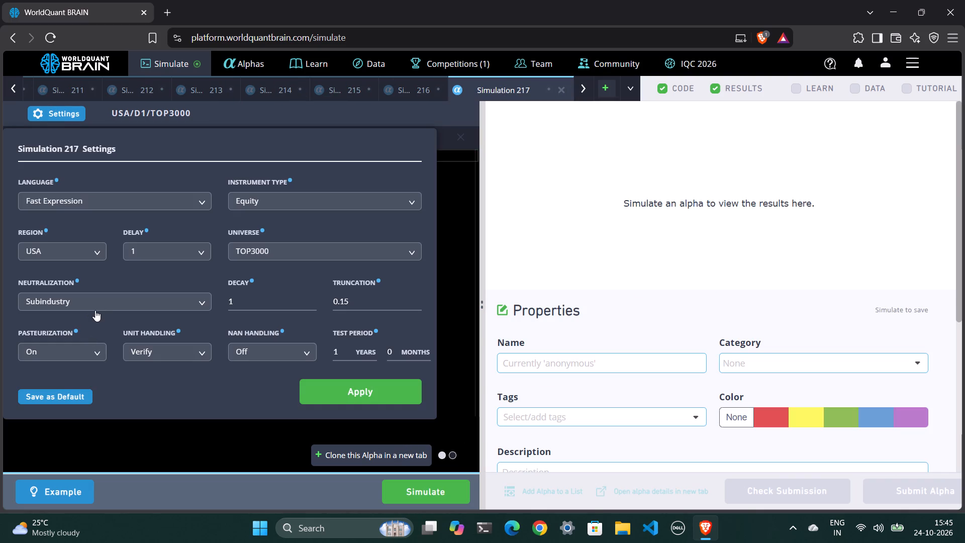
click(99, 304)
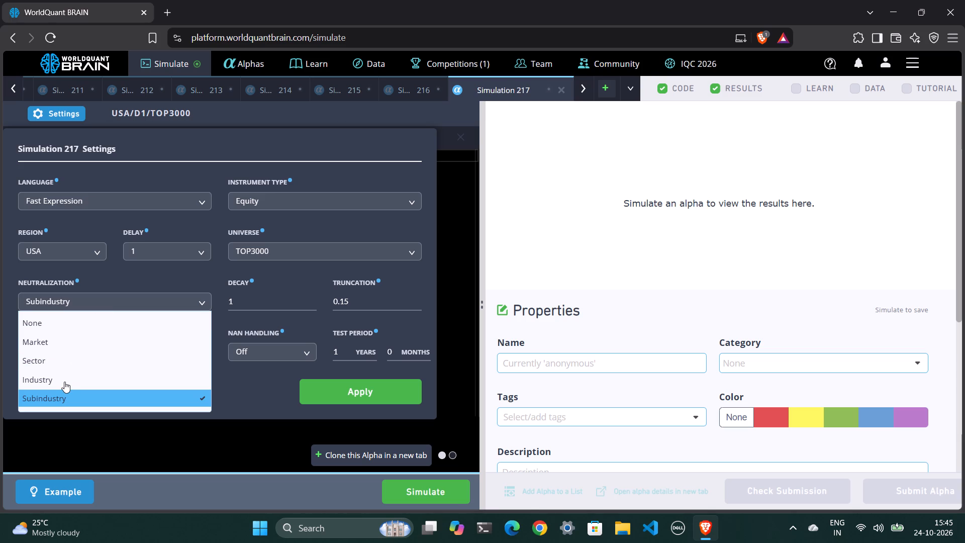
click(64, 382)
click(340, 401)
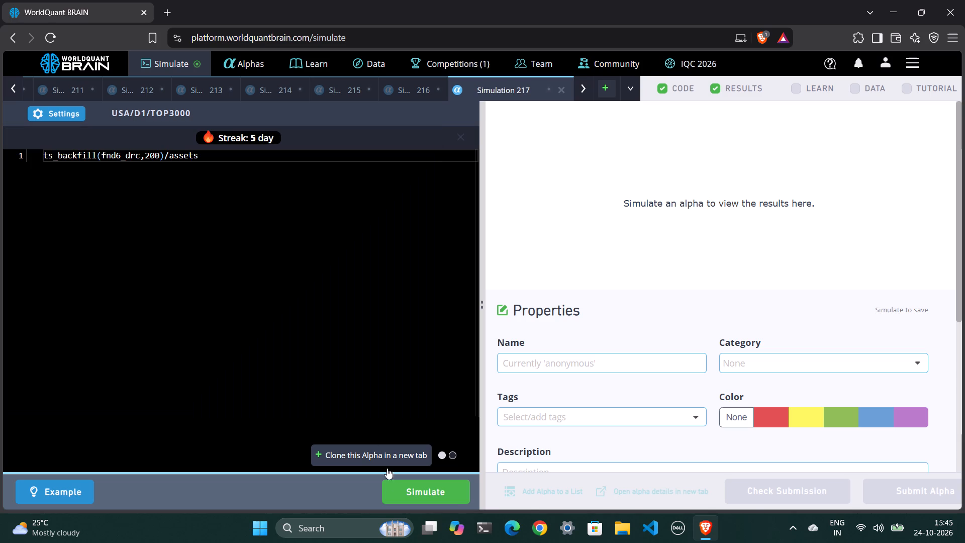
click(393, 483)
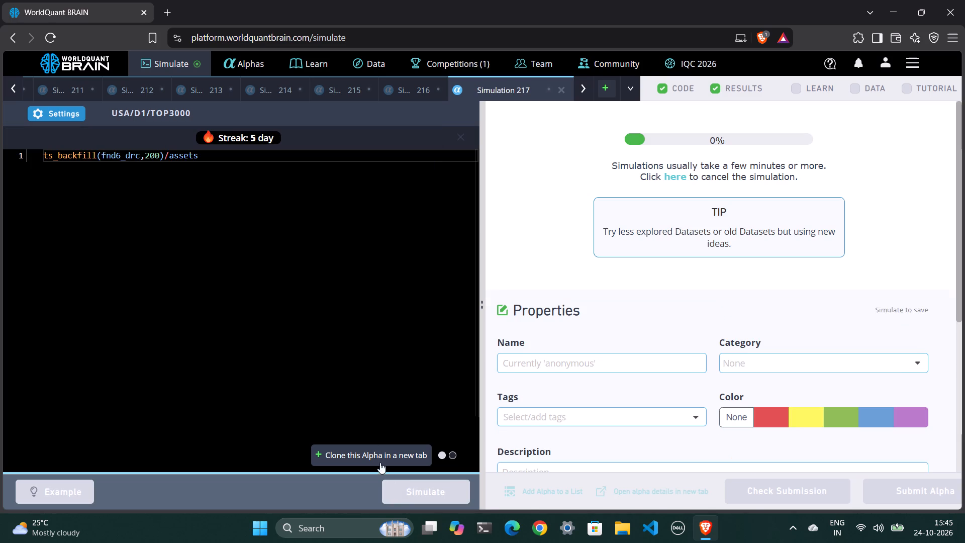
Clone the Industry version in a new tab, set its neutralization to Sector, and run the simulation.
click(359, 443)
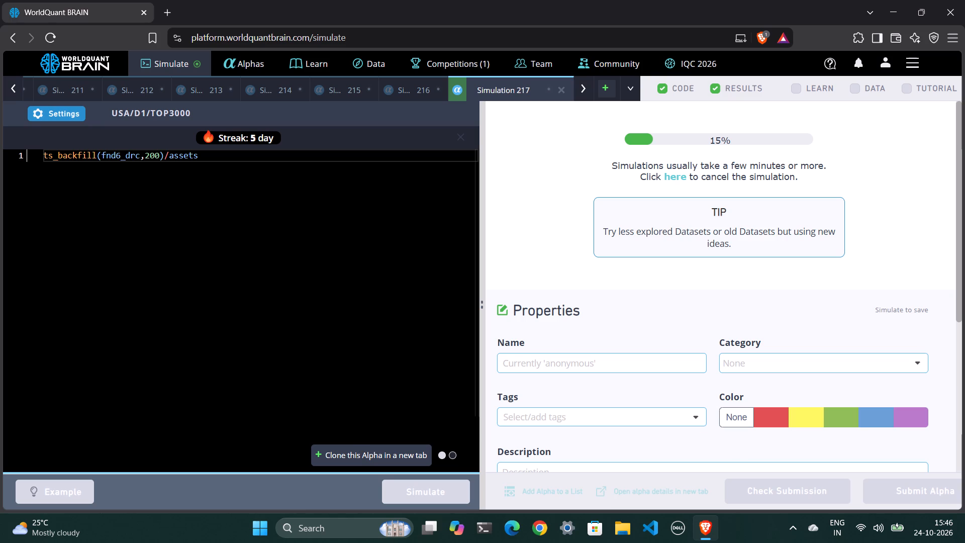
click(315, 447)
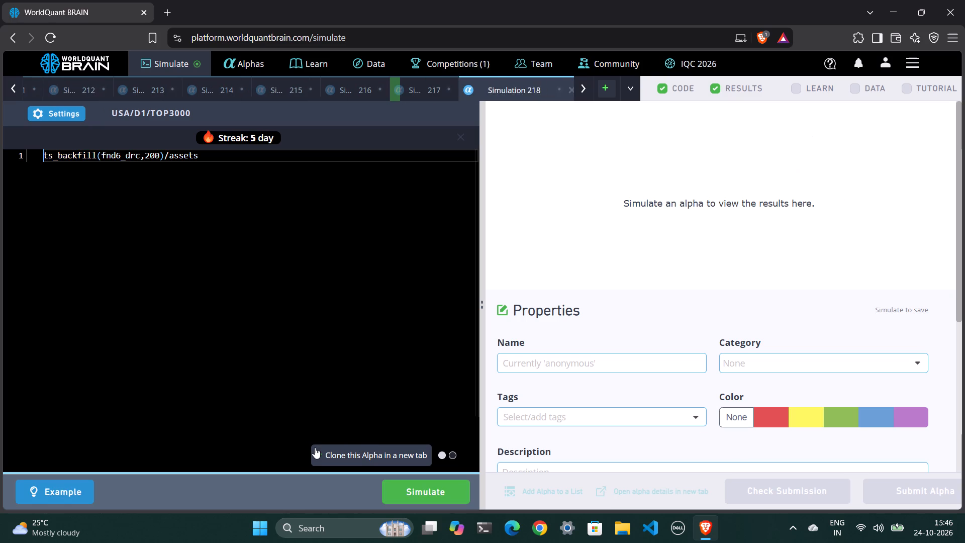
click(62, 116)
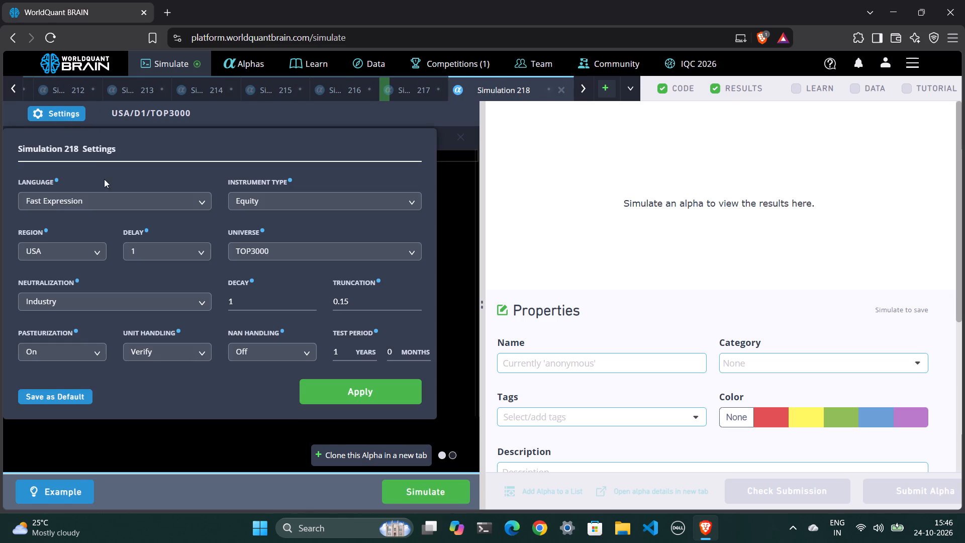
click(100, 299)
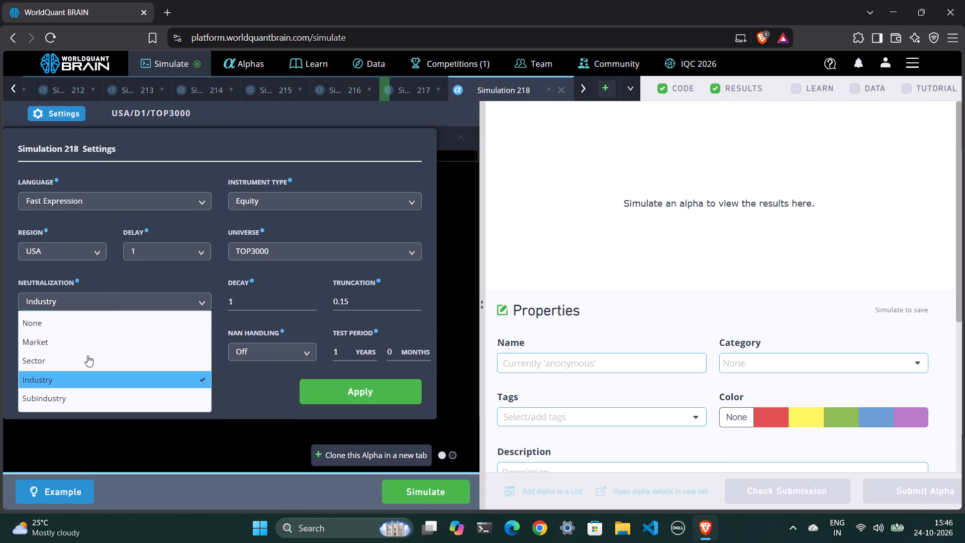
click(87, 355)
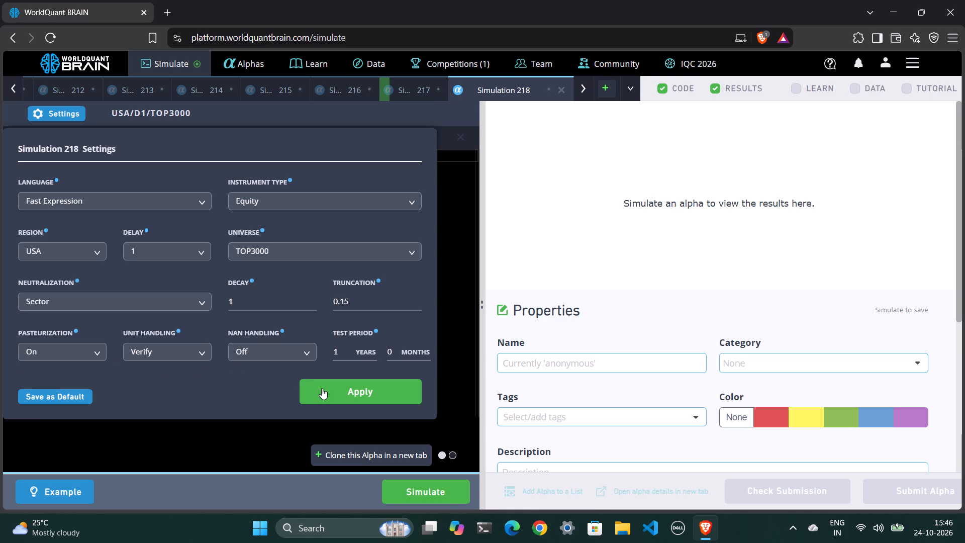
click(322, 388)
click(407, 499)
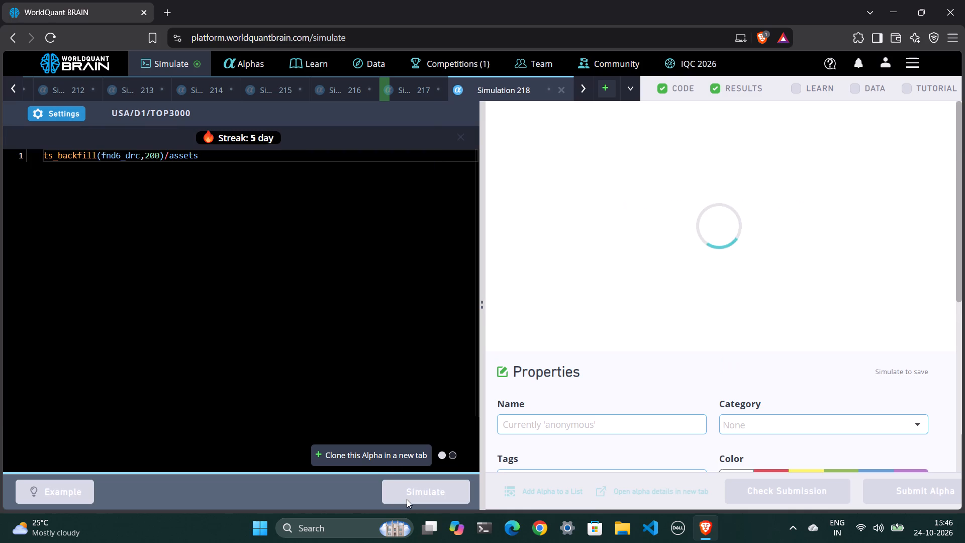
Clone the Sector version in a new tab, set its neutralization to Market, and run the simulation.
click(379, 458)
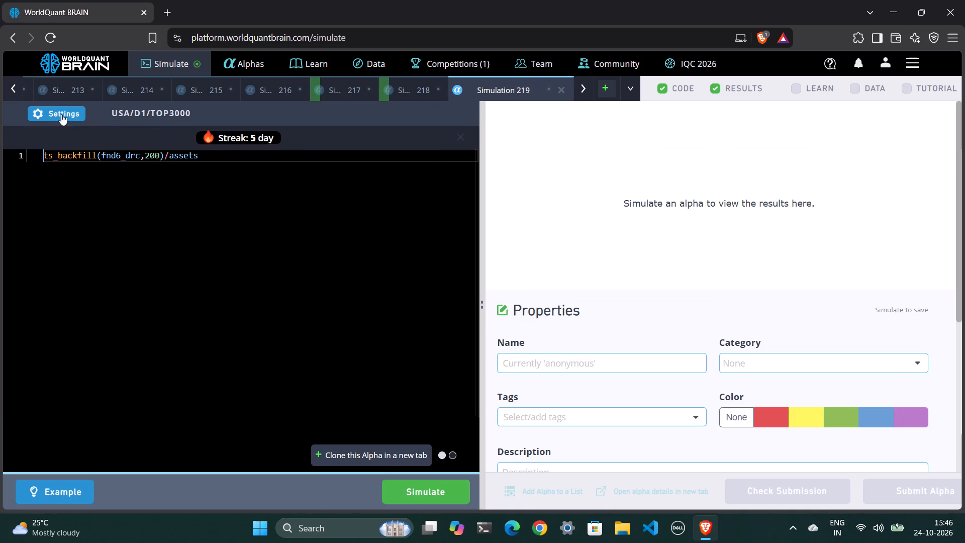
click(61, 114)
click(111, 303)
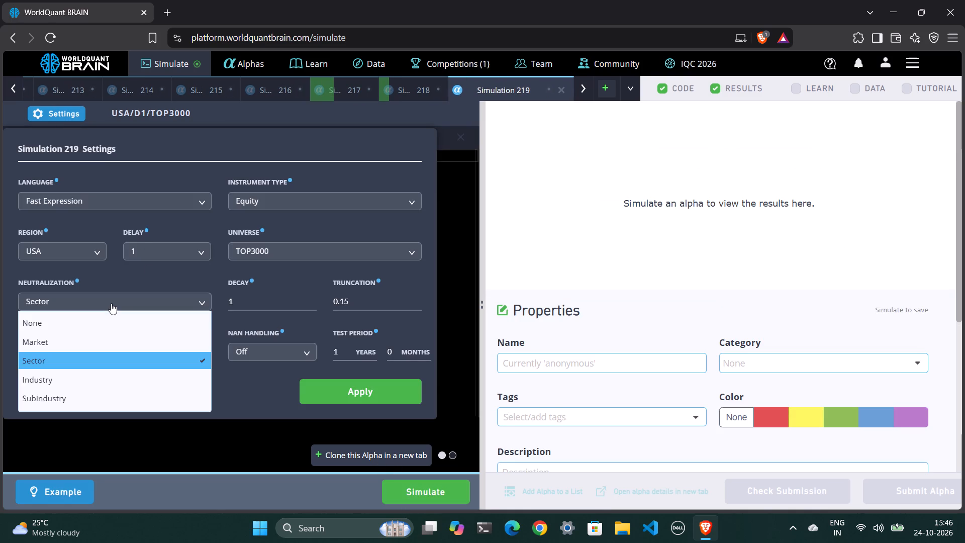
click(101, 337)
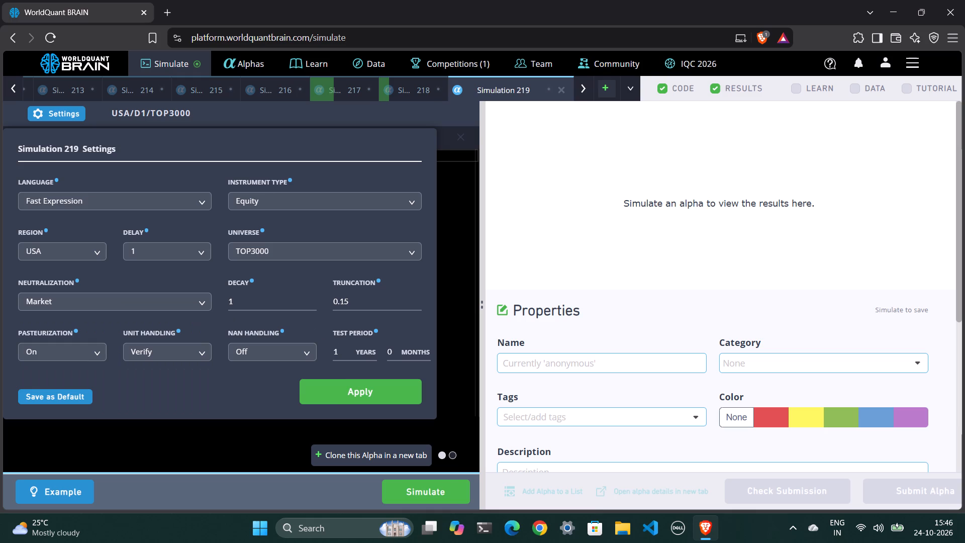
click(336, 394)
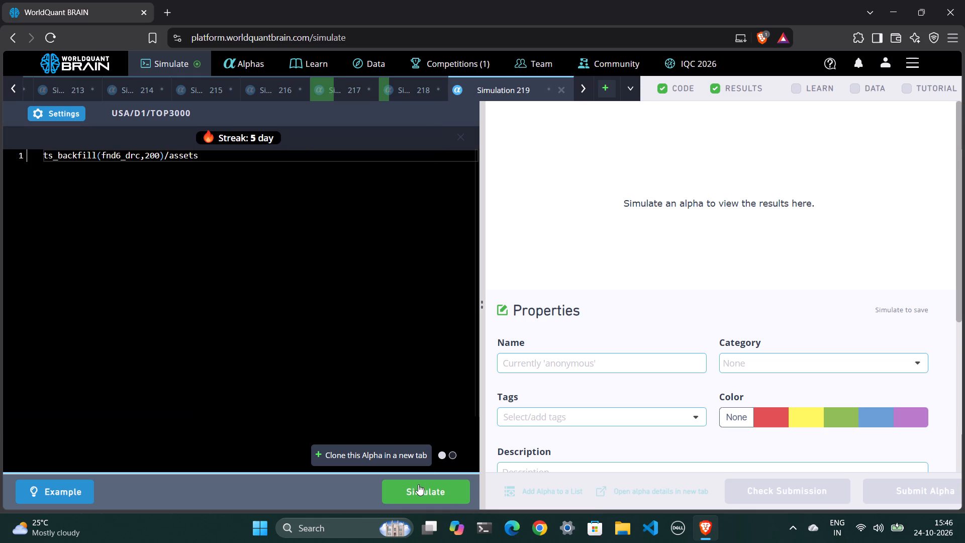
click(418, 486)
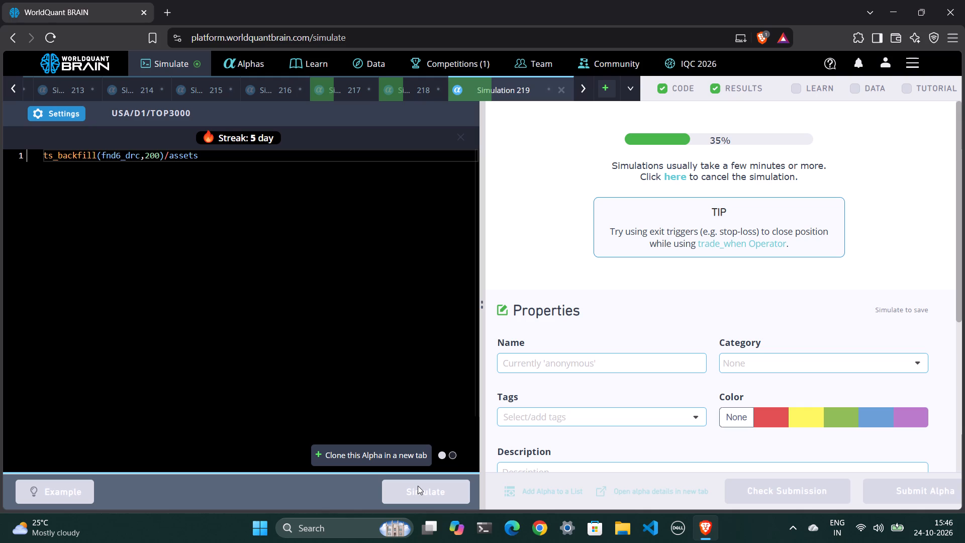
Clone the Market version in a new tab and apply a decay of 2 in its settings.
click(398, 451)
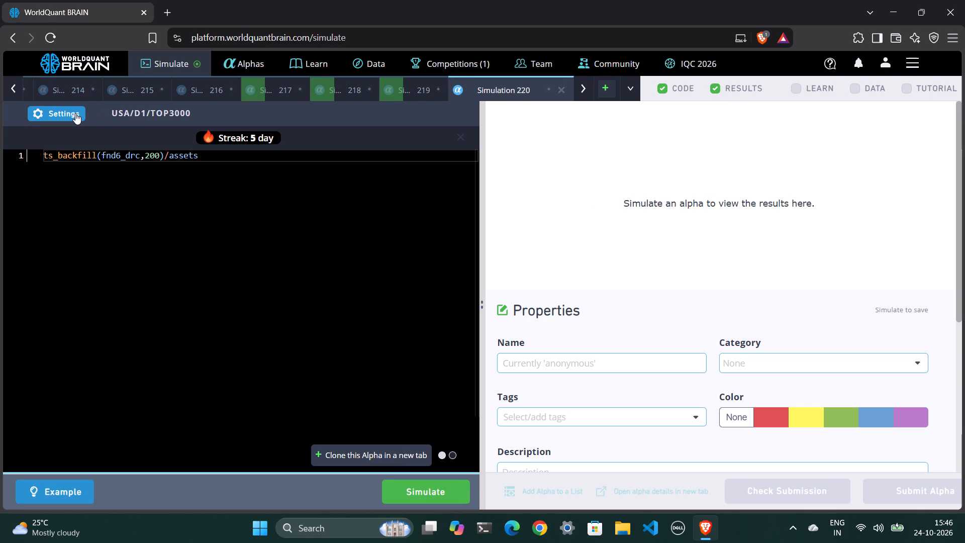
click(75, 113)
click(259, 307)
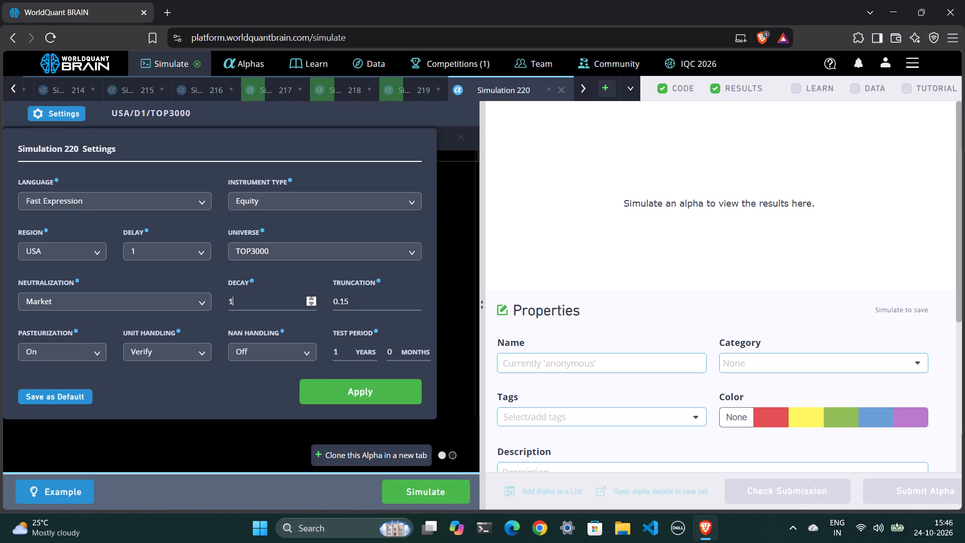
key(BackSpace)
key(2)
click(353, 394)
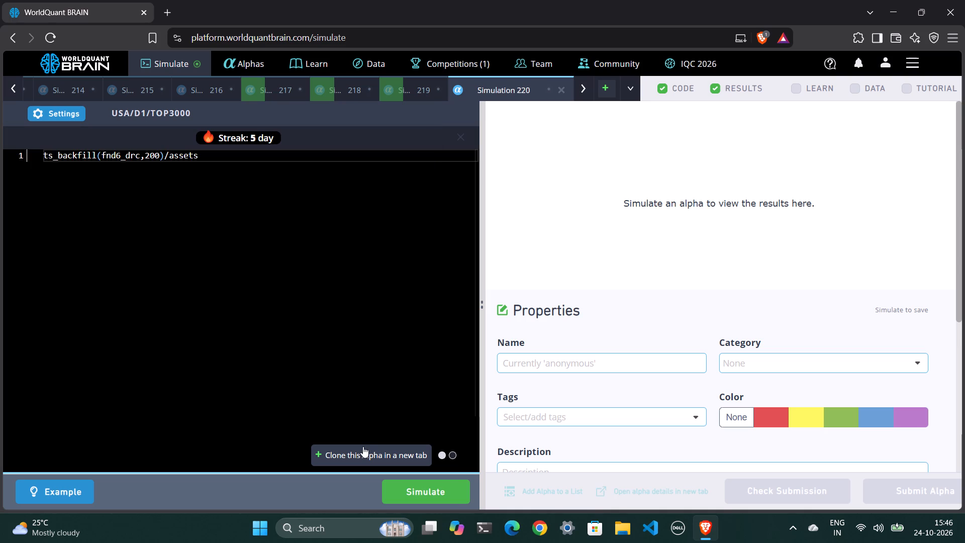
Clone the decay 2 Market version in a new tab and apply Sector neutralization.
click(361, 449)
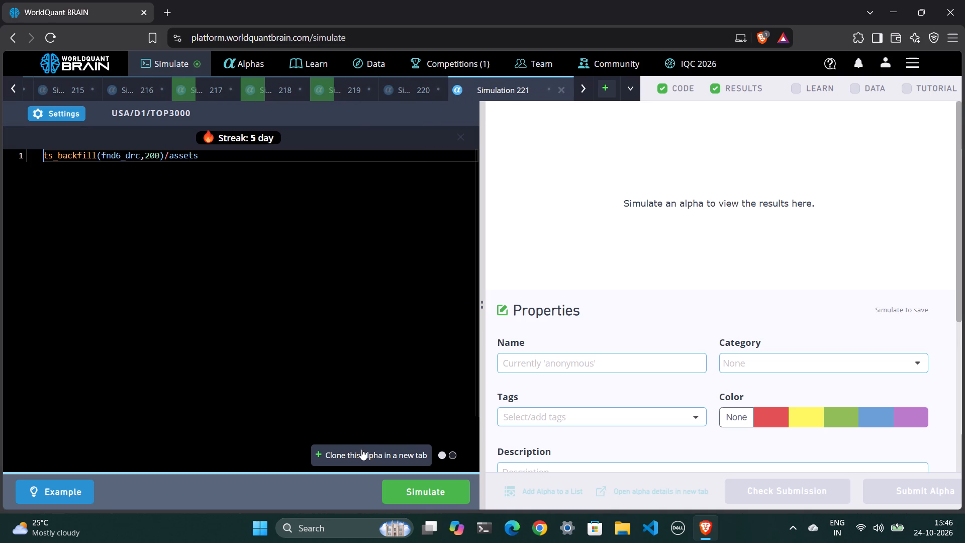
click(52, 108)
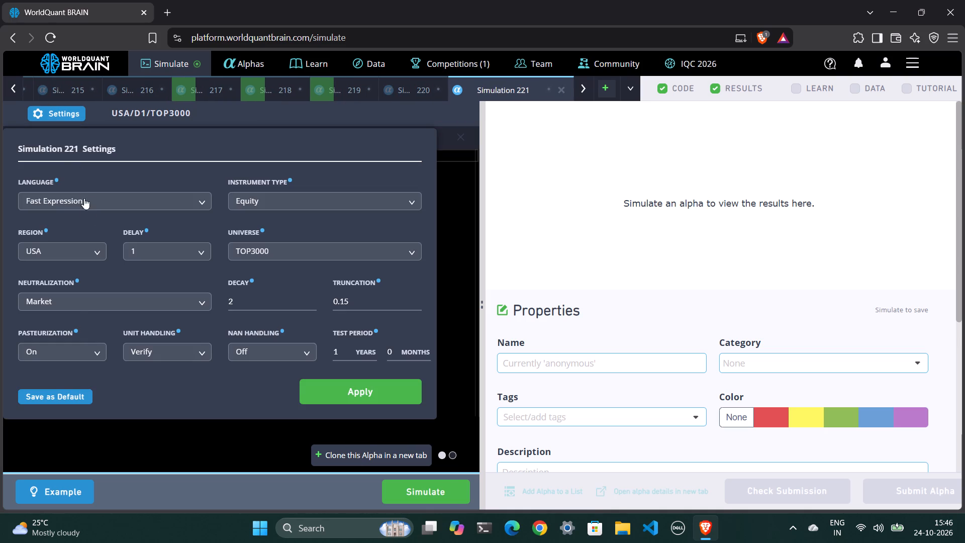
click(74, 298)
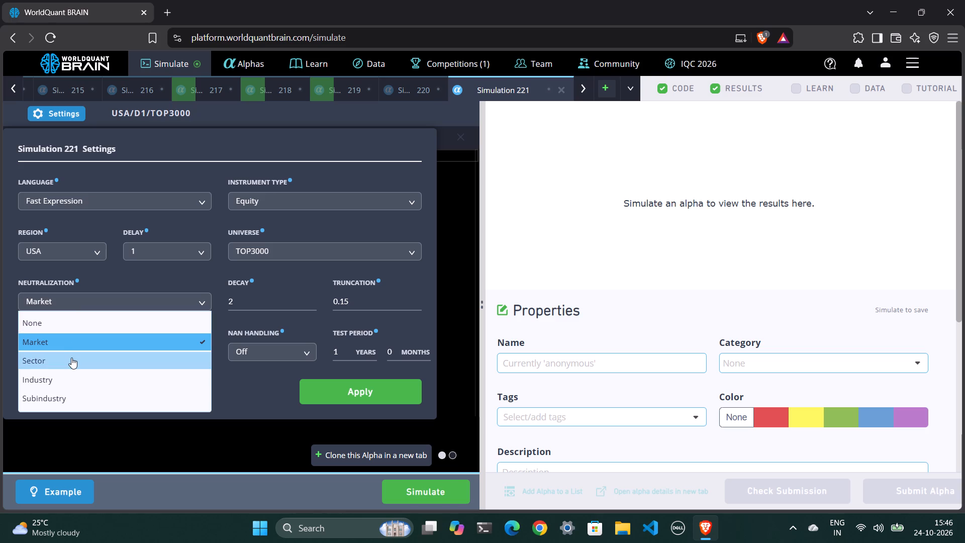
click(71, 357)
click(344, 392)
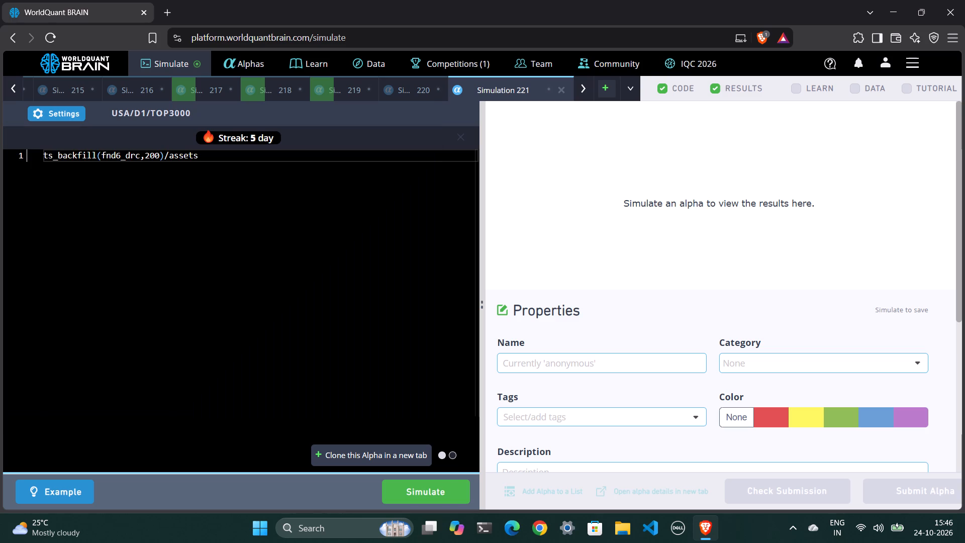
Clone the decay 2 Sector version in a new tab and apply Industry neutralization.
click(381, 454)
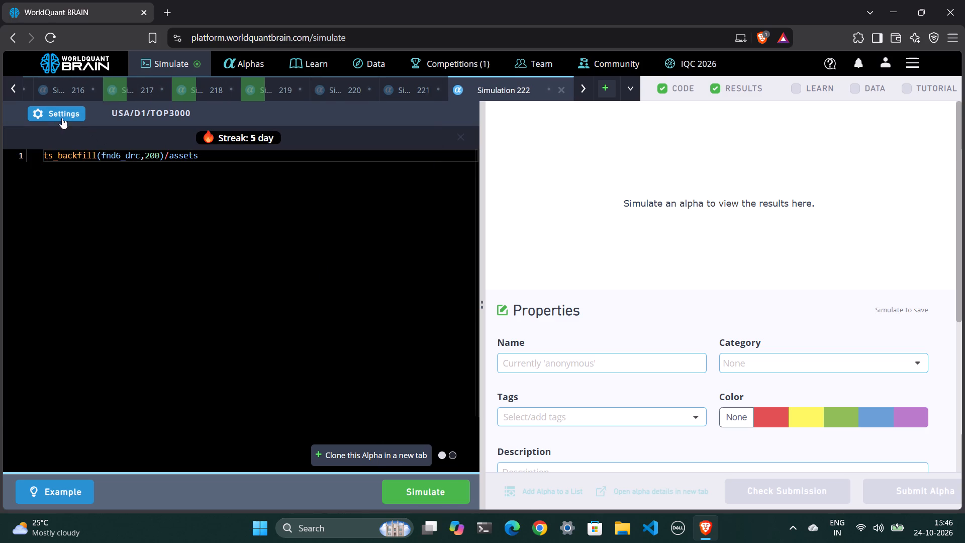
click(55, 111)
click(84, 307)
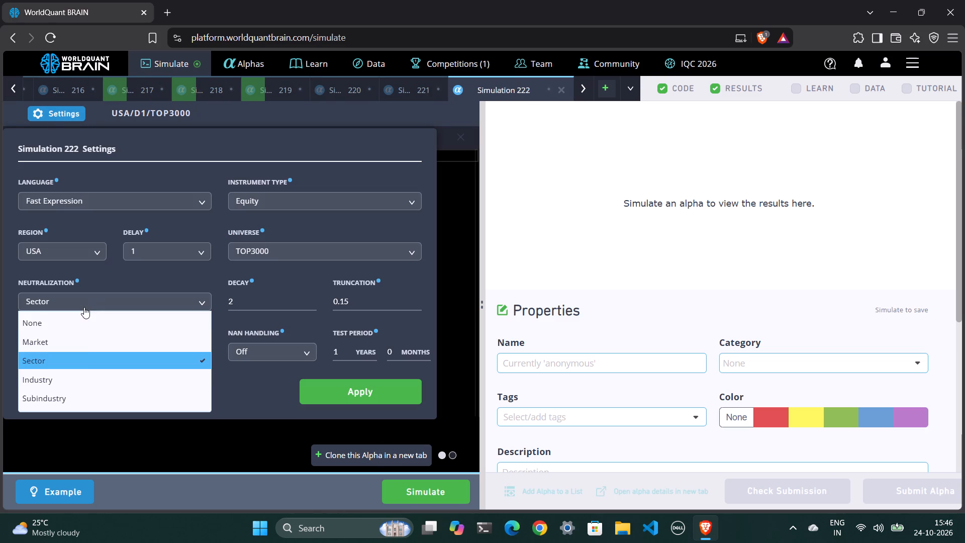
click(76, 373)
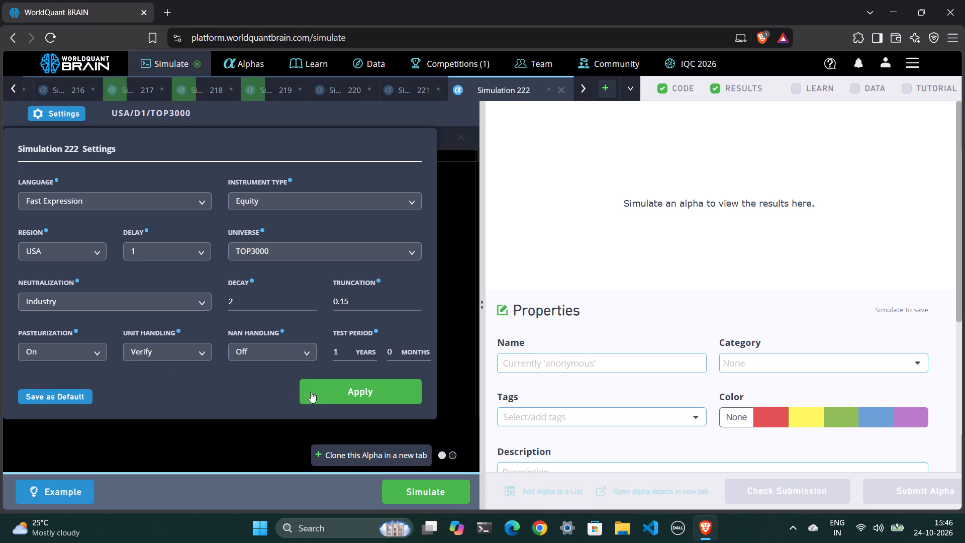
click(316, 393)
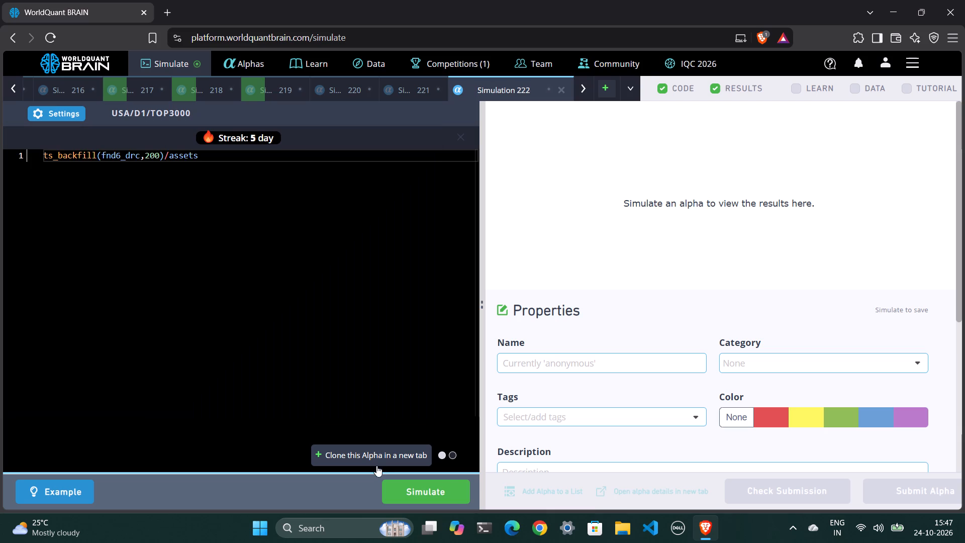
Clone the decay 2 Industry version in a new tab and apply Subindustry neutralization.
click(376, 460)
click(50, 115)
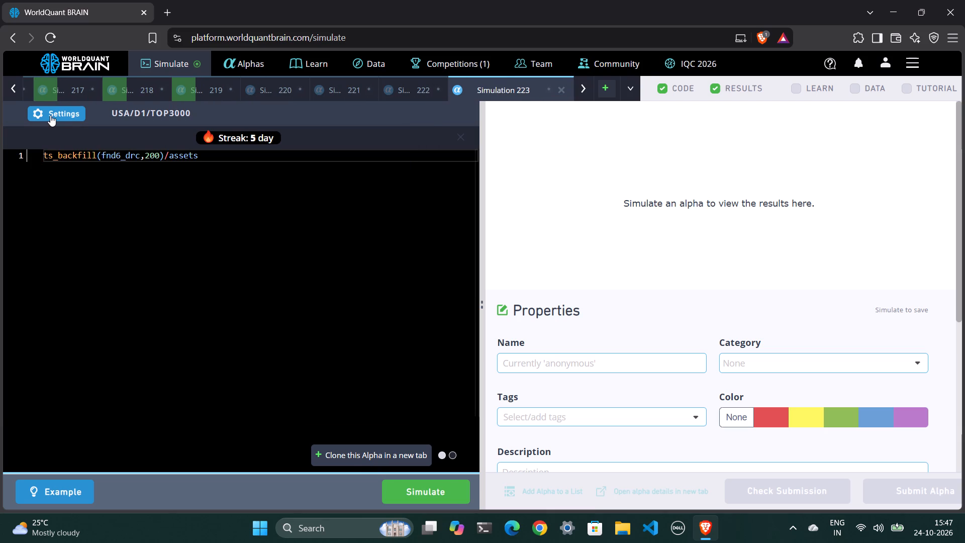
click(125, 302)
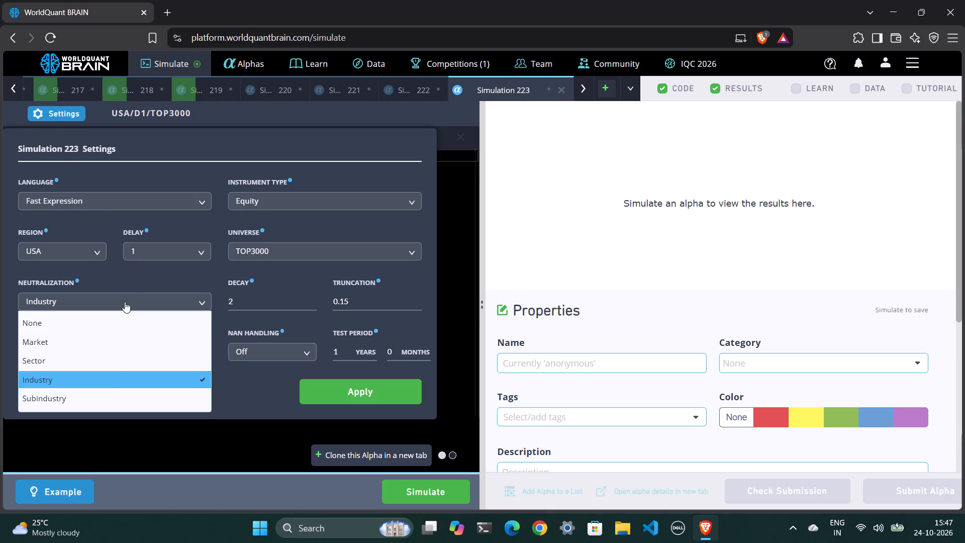
click(105, 396)
click(335, 395)
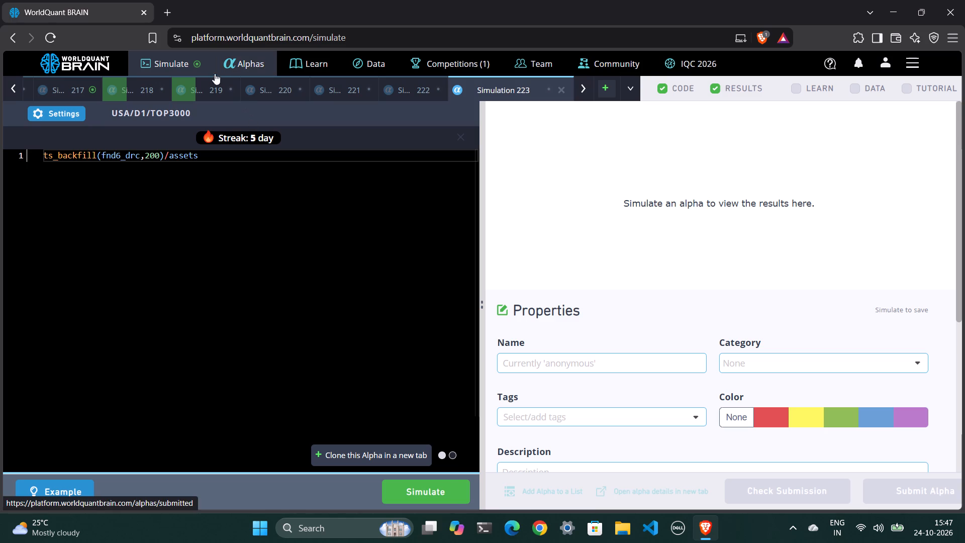
Run the simulations in the Simulation 220, 221 and 222 tabs.
click(264, 93)
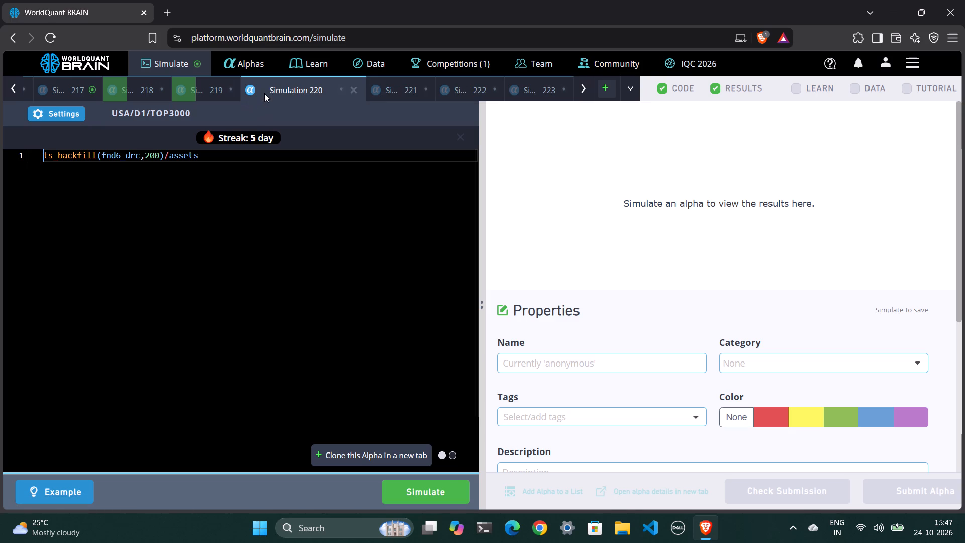
click(413, 489)
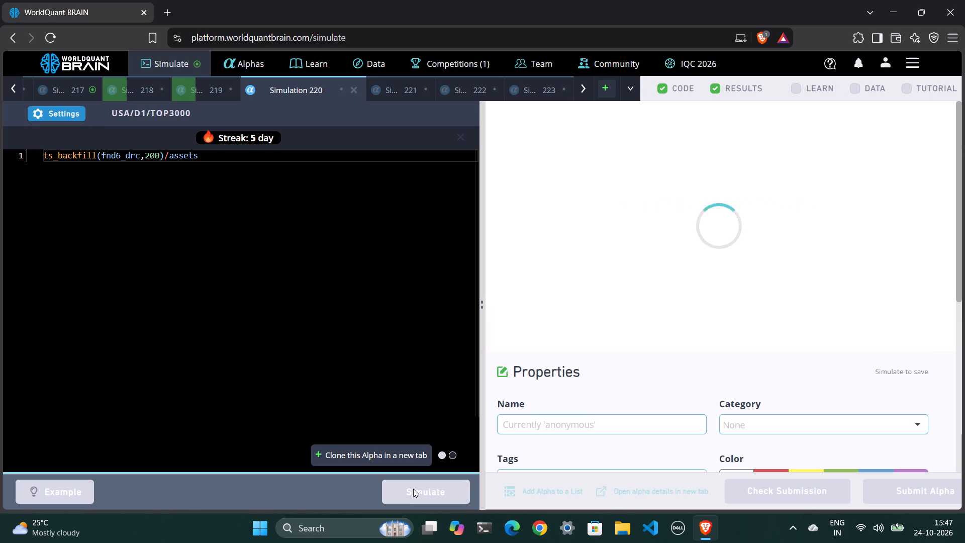
click(404, 87)
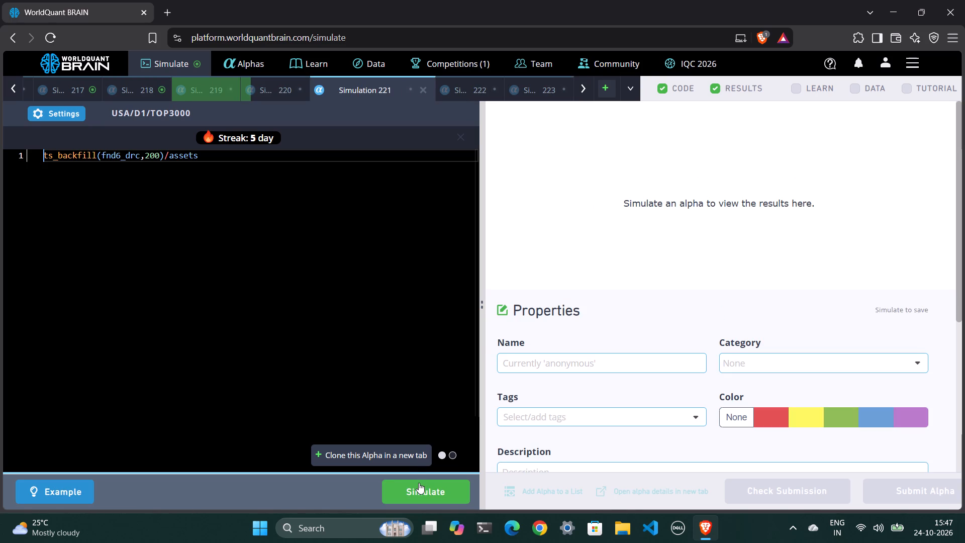
click(419, 483)
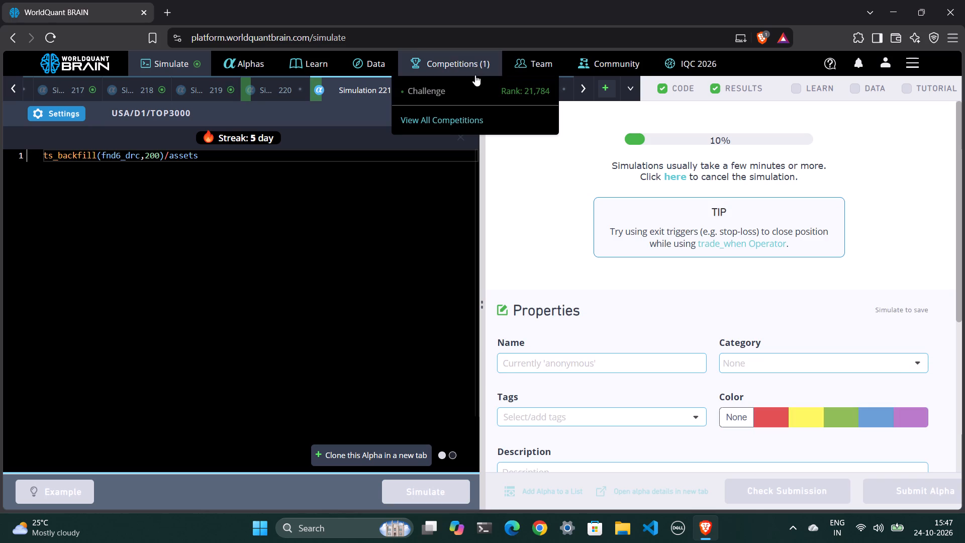
click(462, 89)
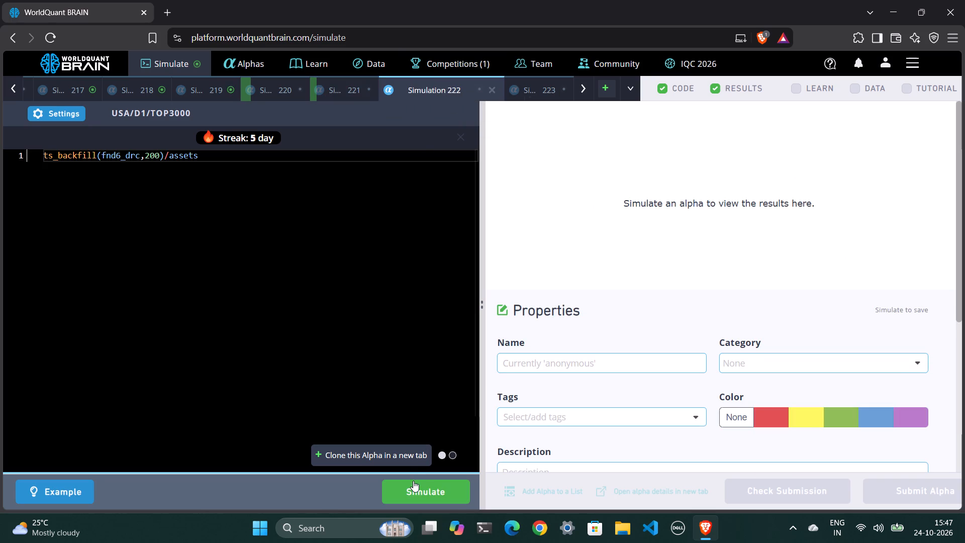
click(412, 486)
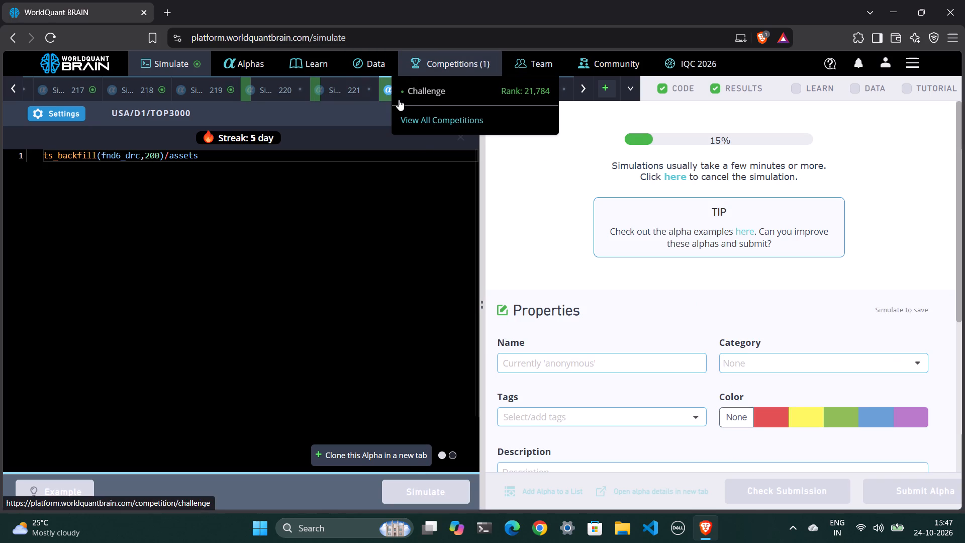
scroll(511, 85, left, 4)
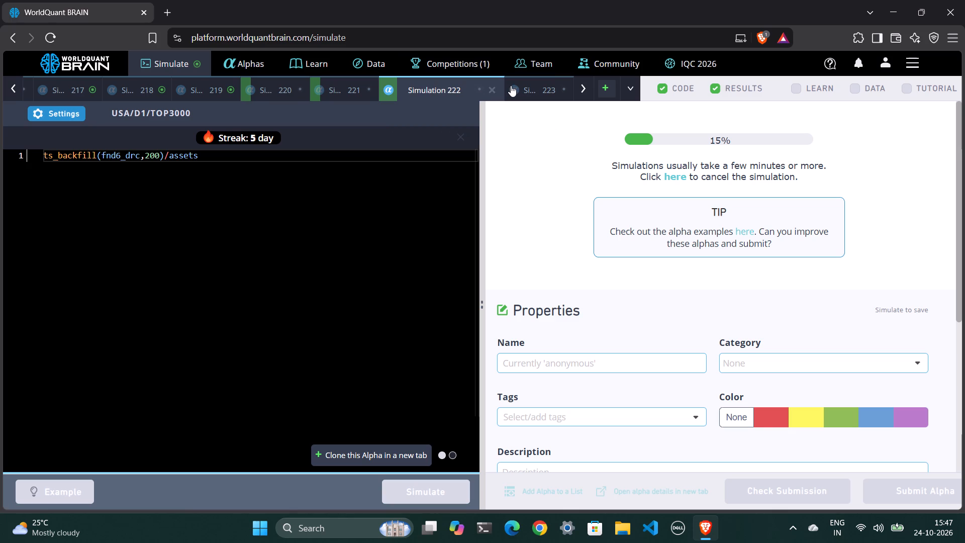
scroll(511, 85, left, 2)
Clone the decay 2 Subindustry version from Simulation 223 in a new tab and apply a decay of 3.
click(528, 85)
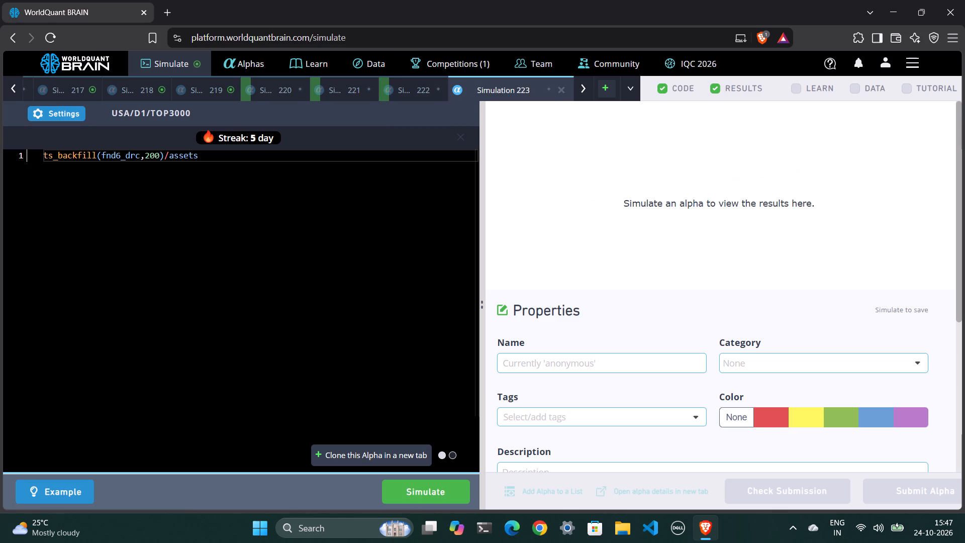
click(369, 454)
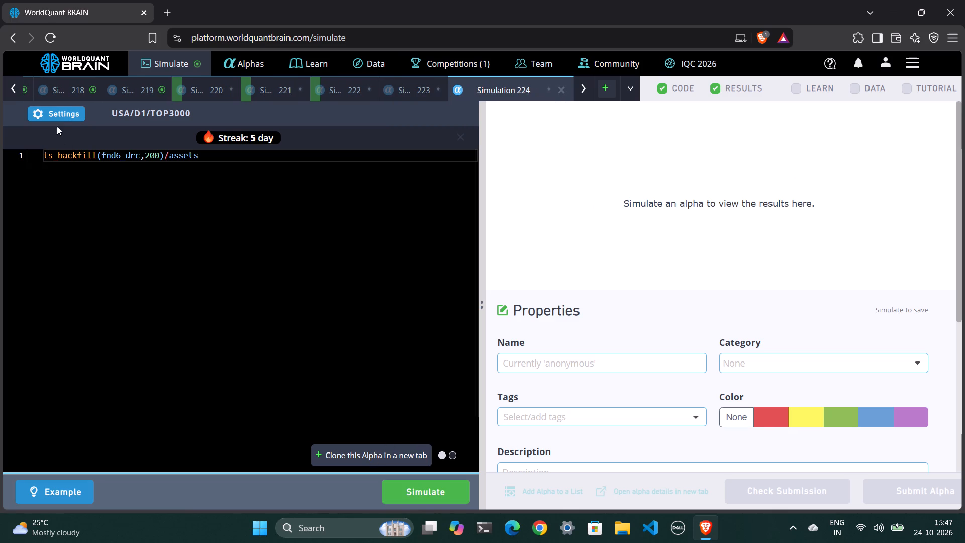
click(51, 119)
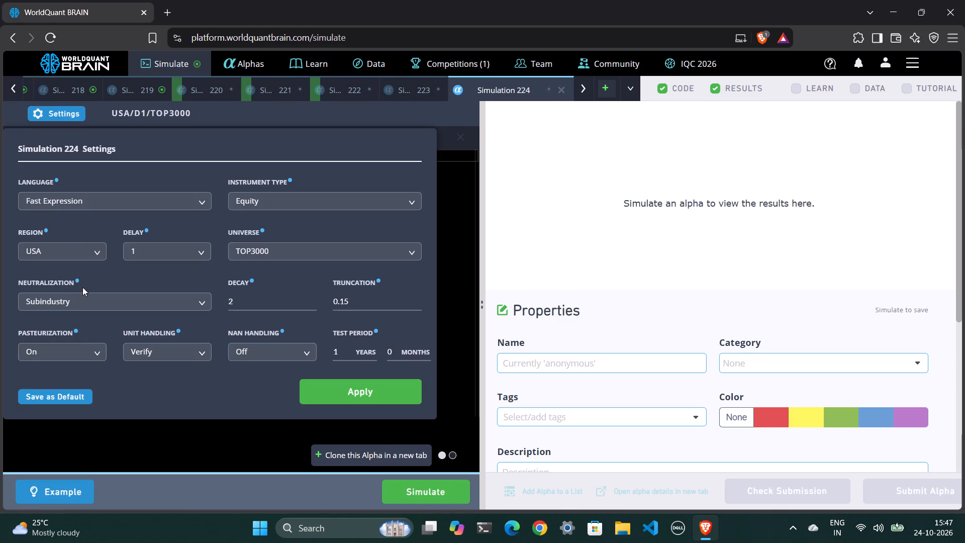
click(240, 298)
key(BackSpace)
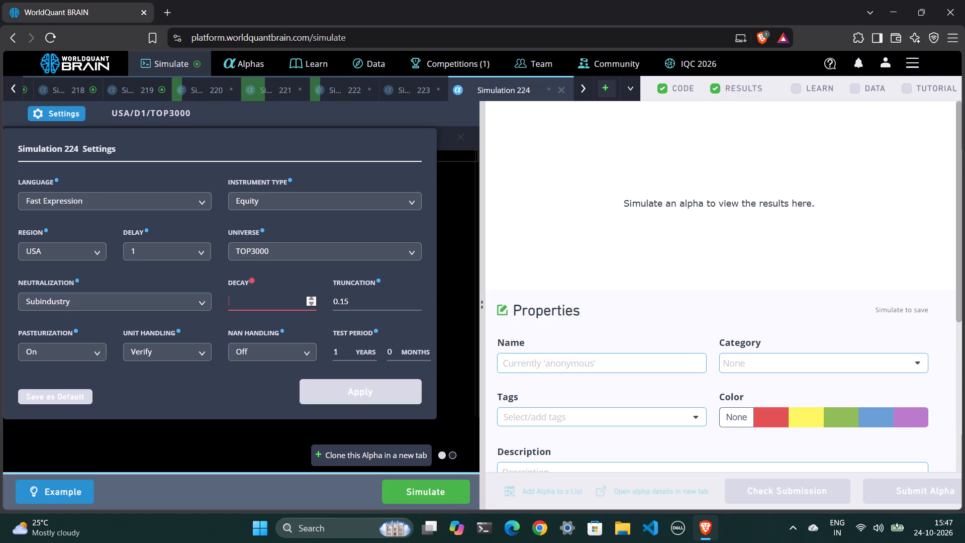
key(3)
click(329, 387)
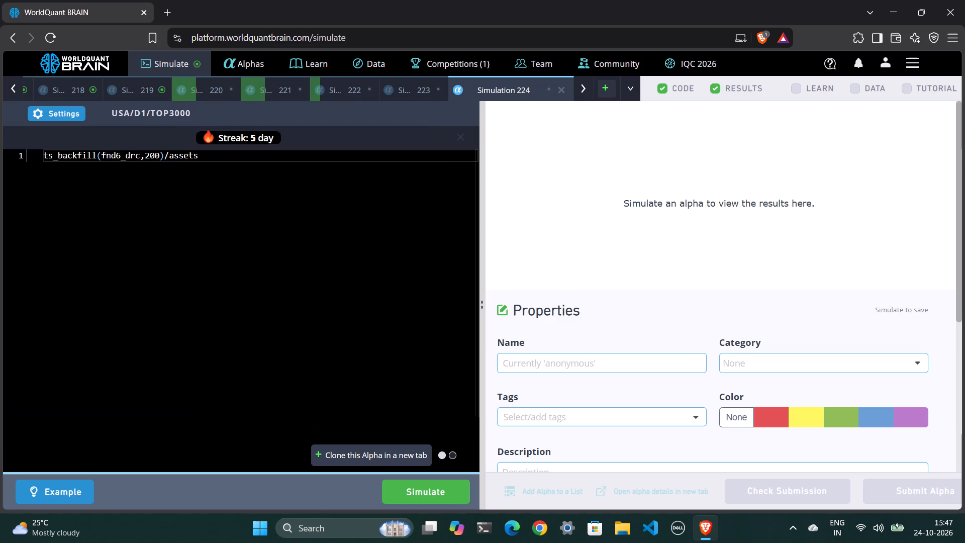
Clone the decay 3 Subindustry version in a new tab and open the clone's settings.
click(347, 452)
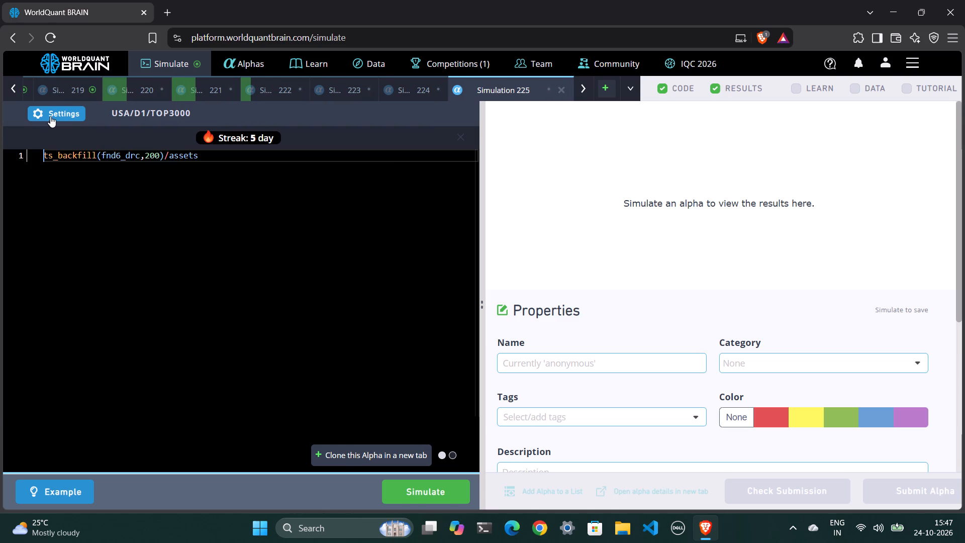
click(50, 114)
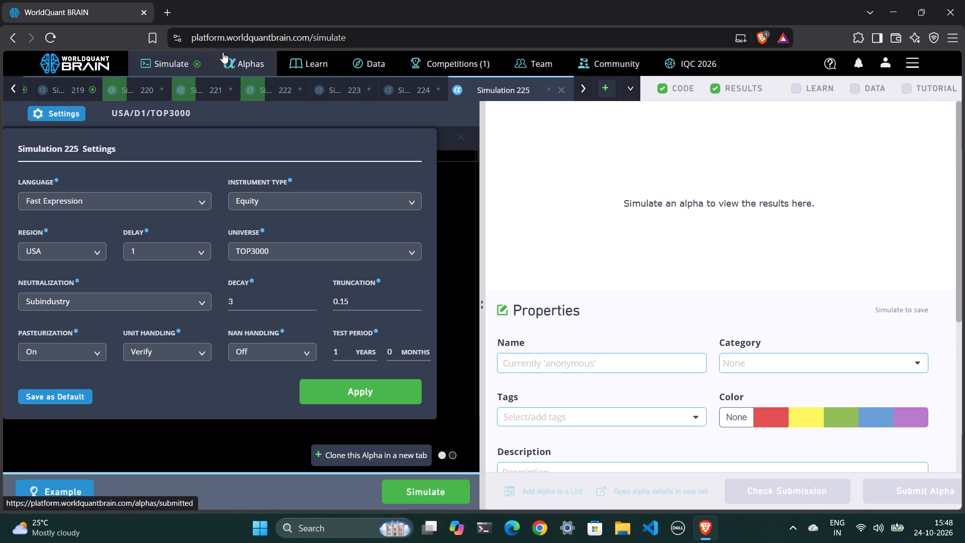
Compare the neutralization and decay settings of Simulation 224 with those of Simulation 223.
click(418, 92)
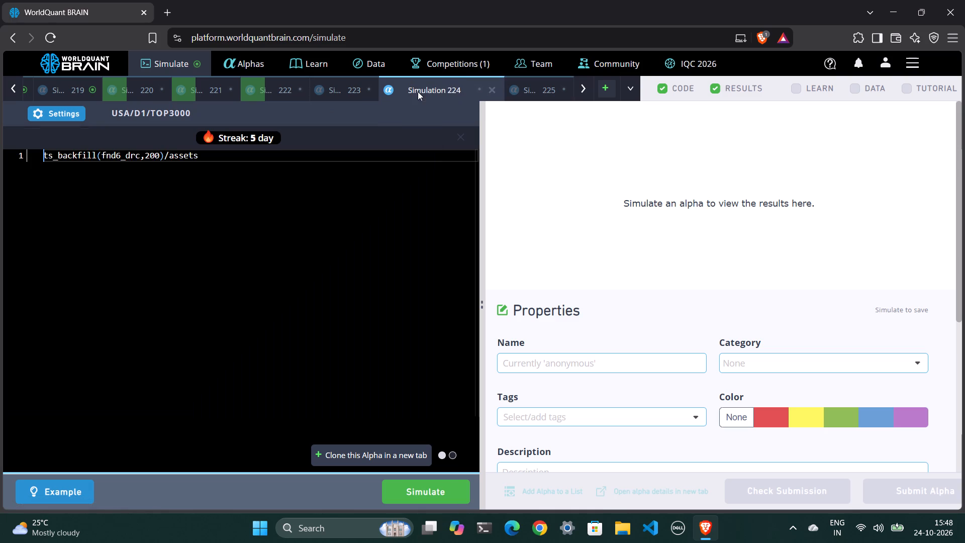
click(68, 118)
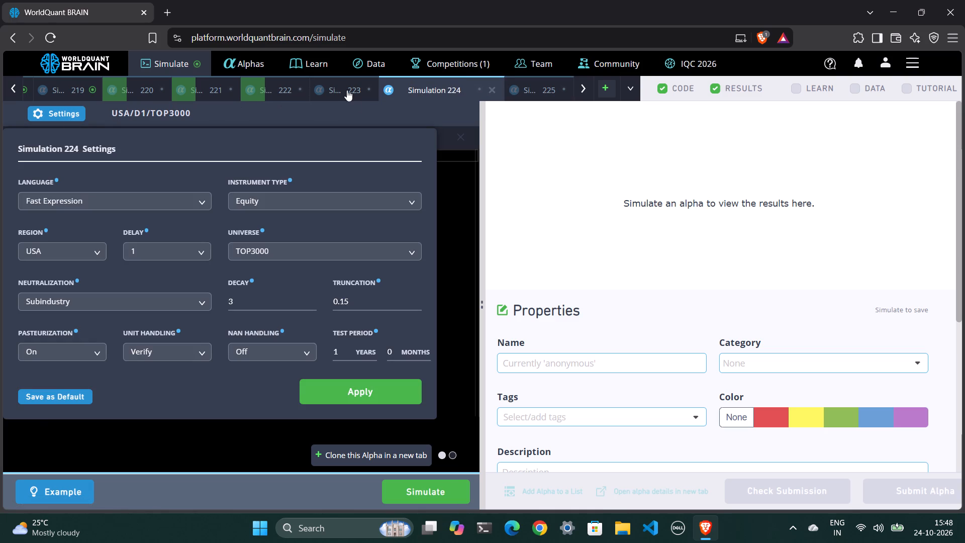
click(347, 90)
click(62, 113)
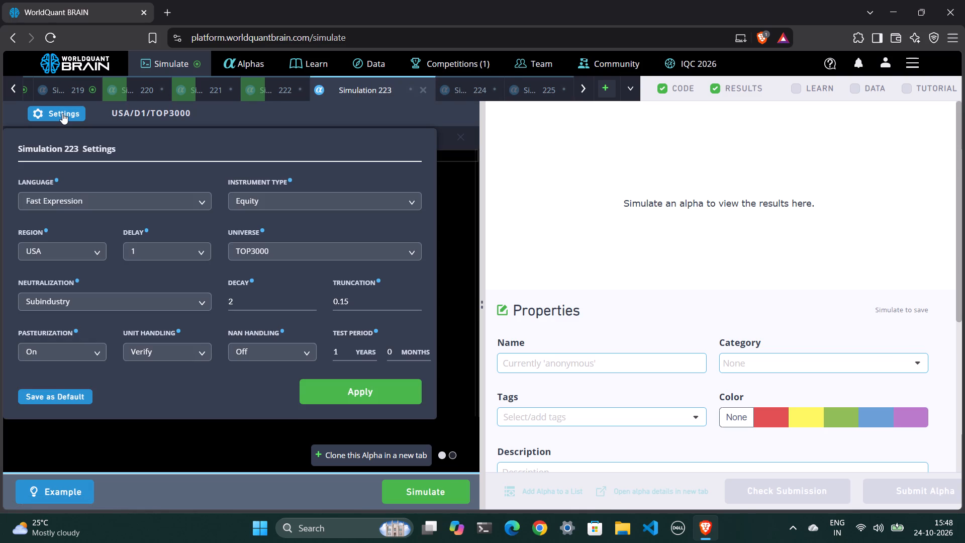
click(459, 88)
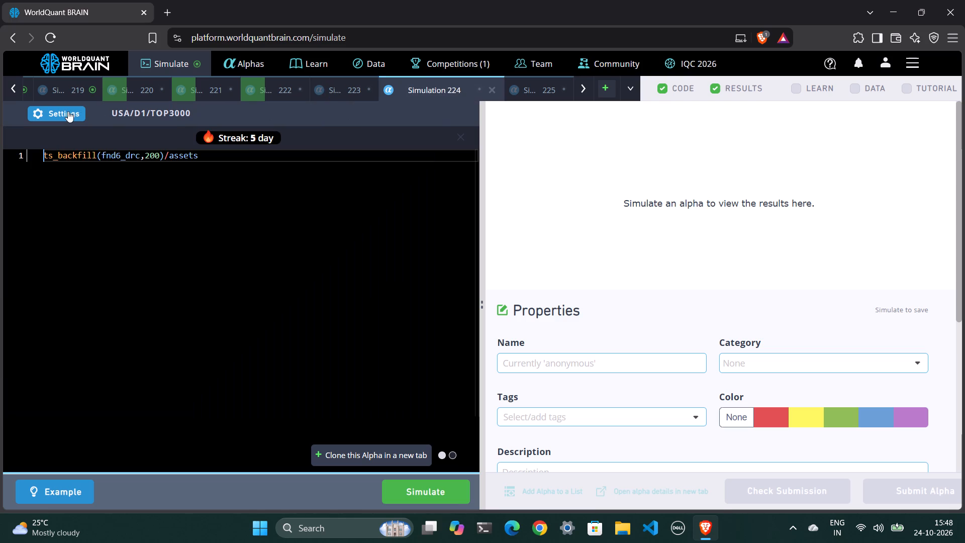
click(68, 111)
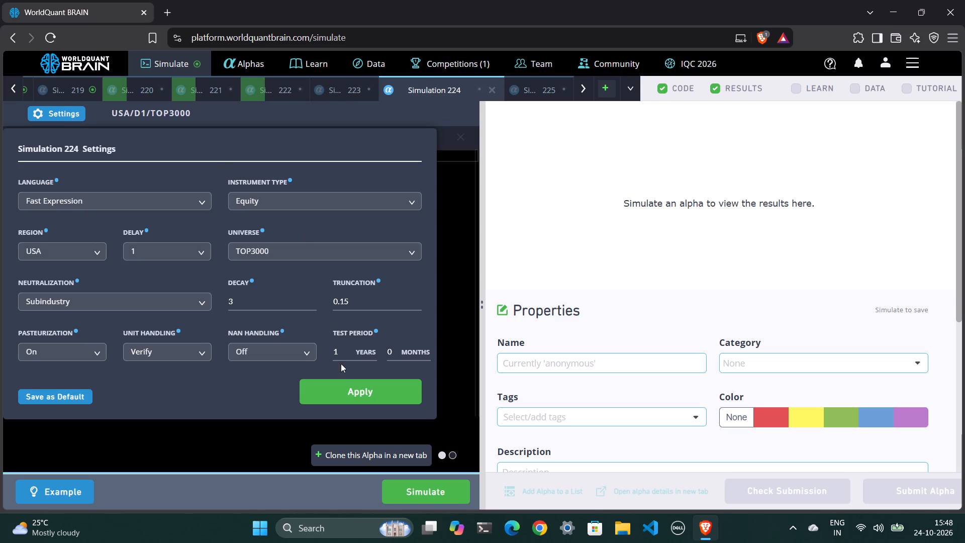
click(338, 392)
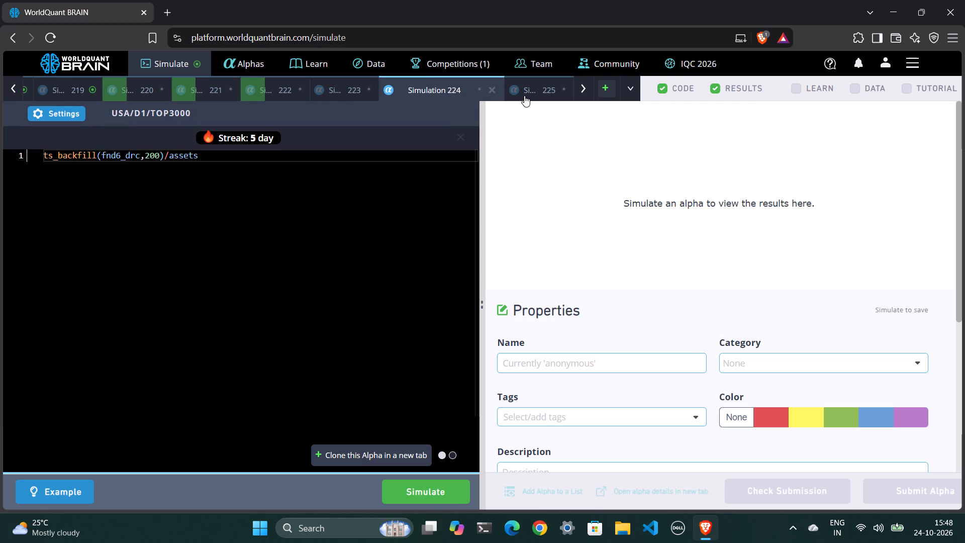
Apply Industry neutralization in the settings of Simulation 225.
click(524, 96)
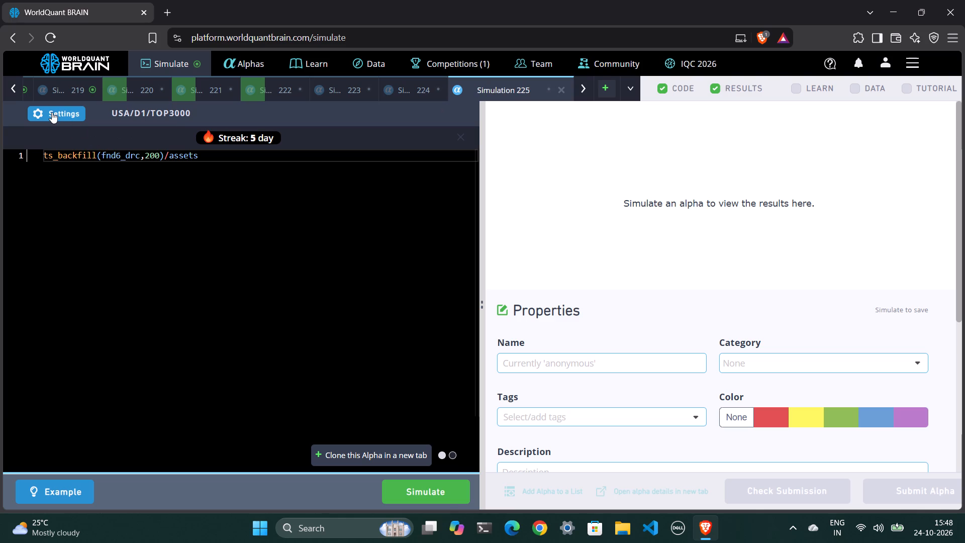
click(52, 112)
click(80, 299)
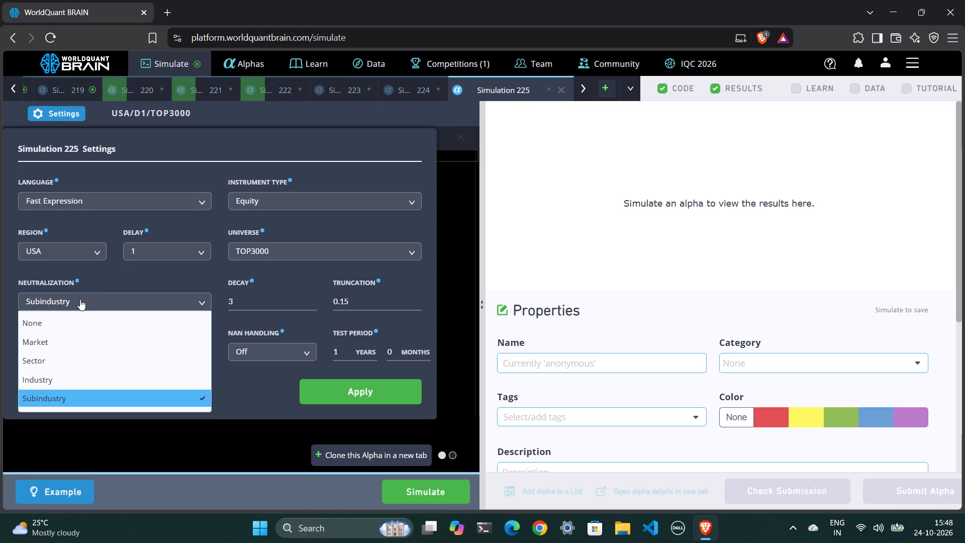
drag(75, 374, 351, 396)
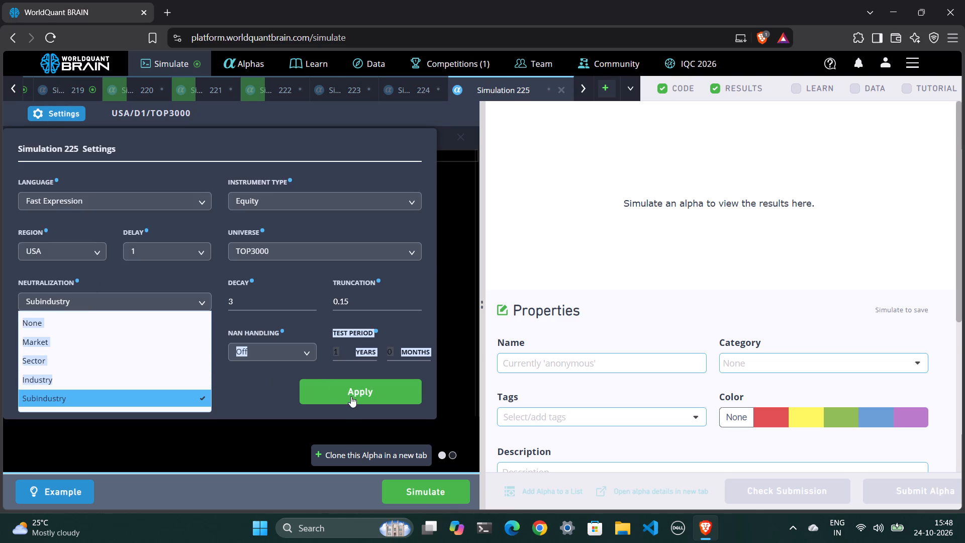
drag(351, 396, 124, 380)
click(124, 380)
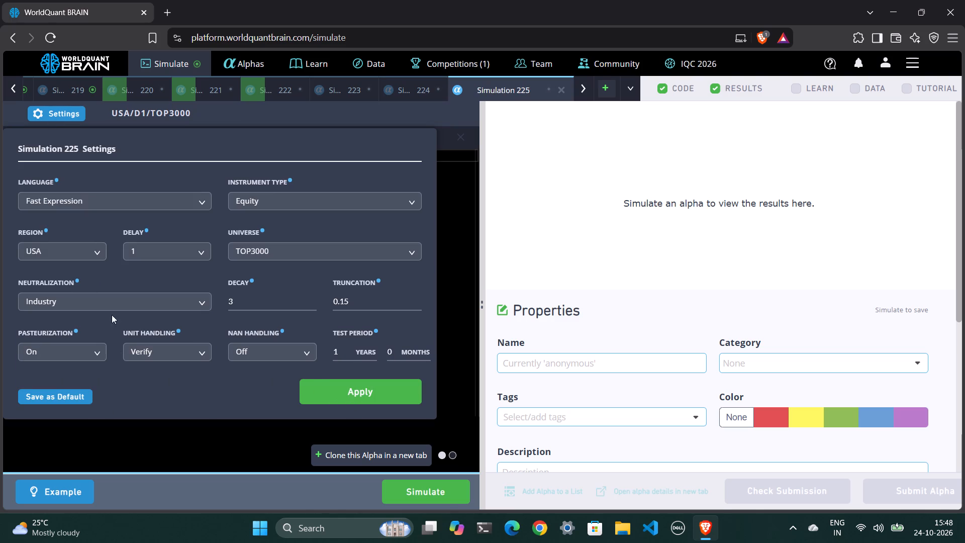
click(317, 384)
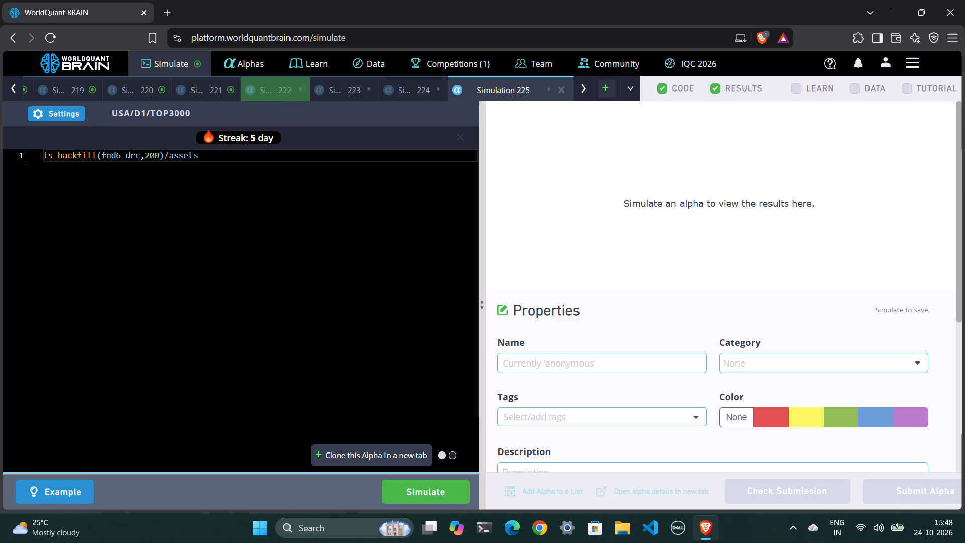
Run the simulations in the Simulation 223, 224 and 225 tabs.
click(347, 95)
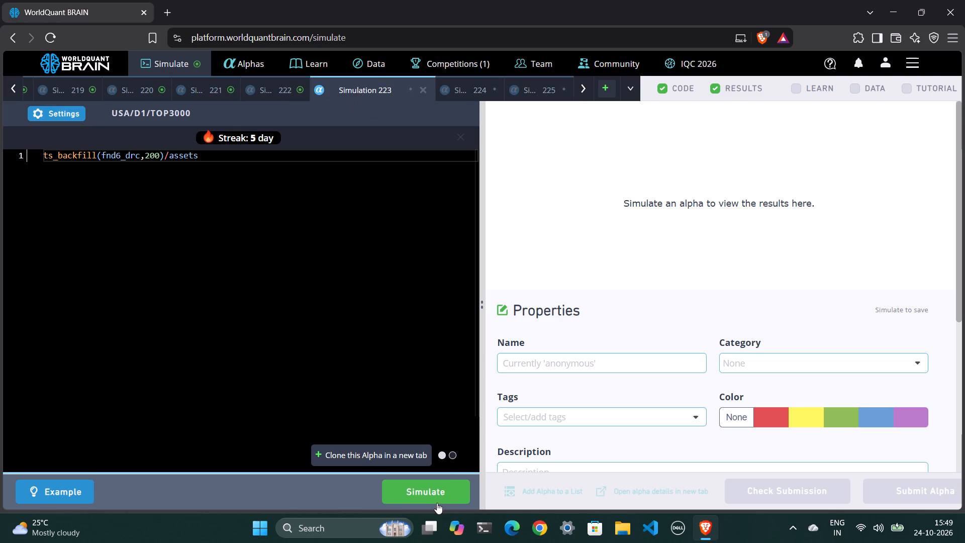
click(433, 497)
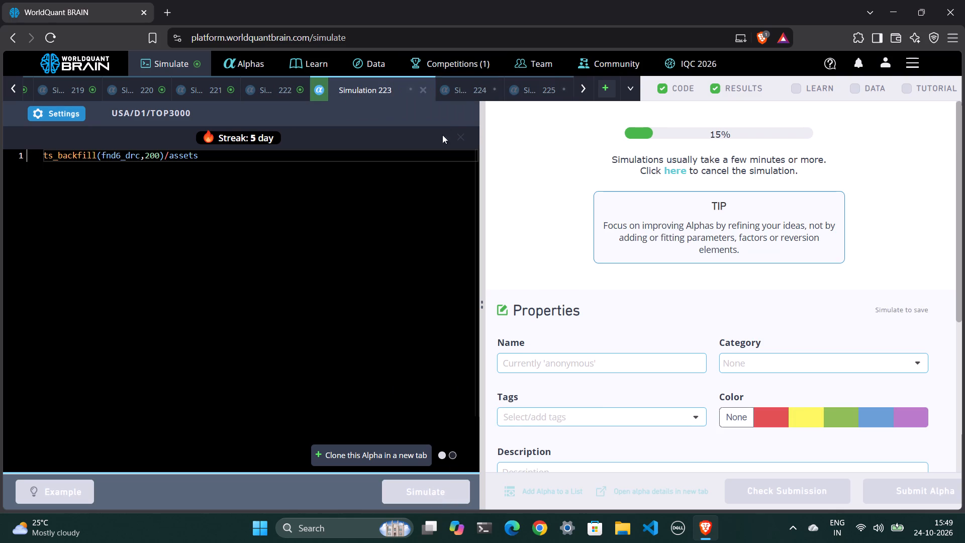
click(458, 95)
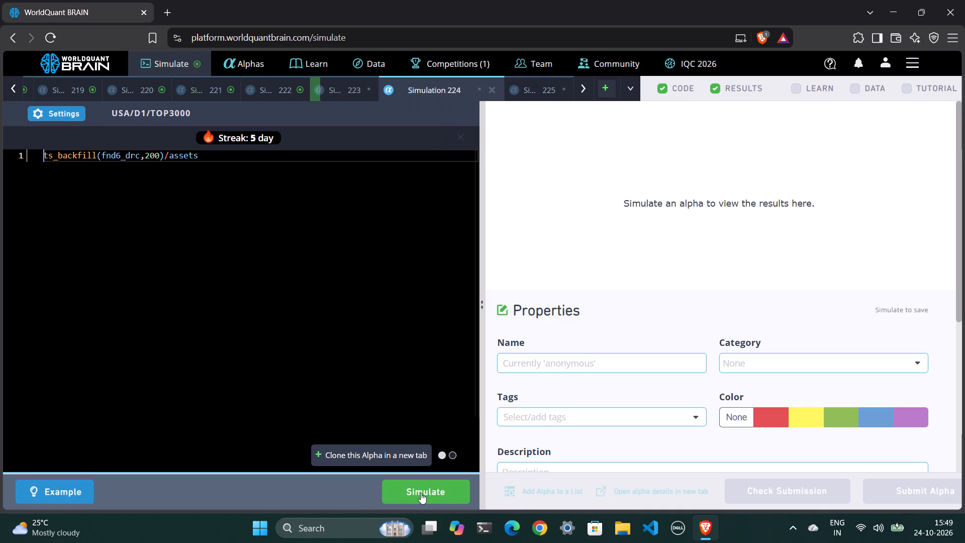
click(420, 495)
click(527, 88)
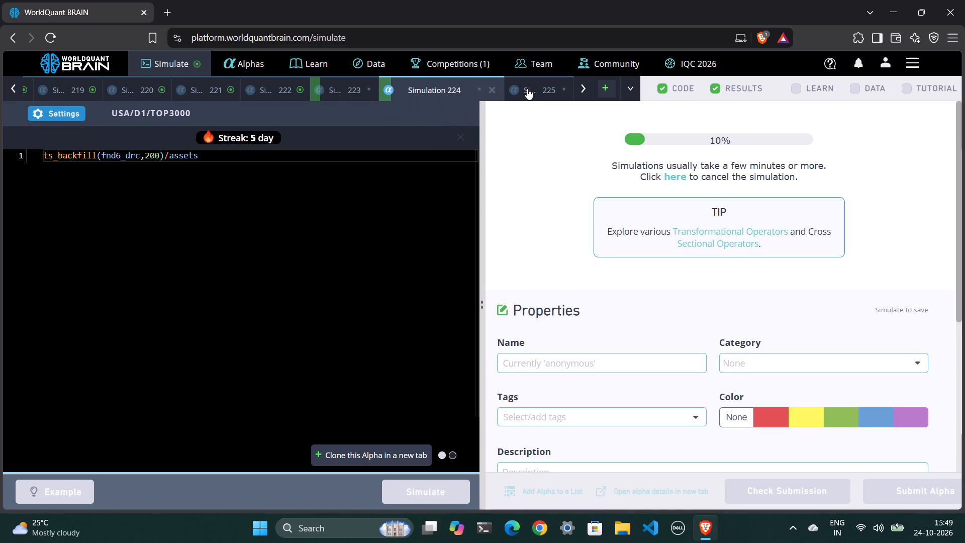
click(421, 489)
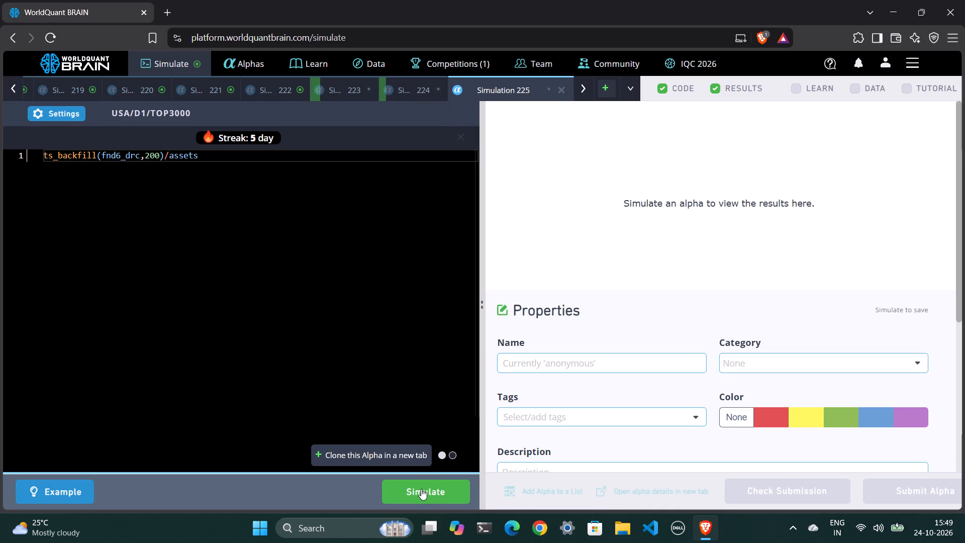
Check the settings of Simulation 225 and reapply them.
click(62, 116)
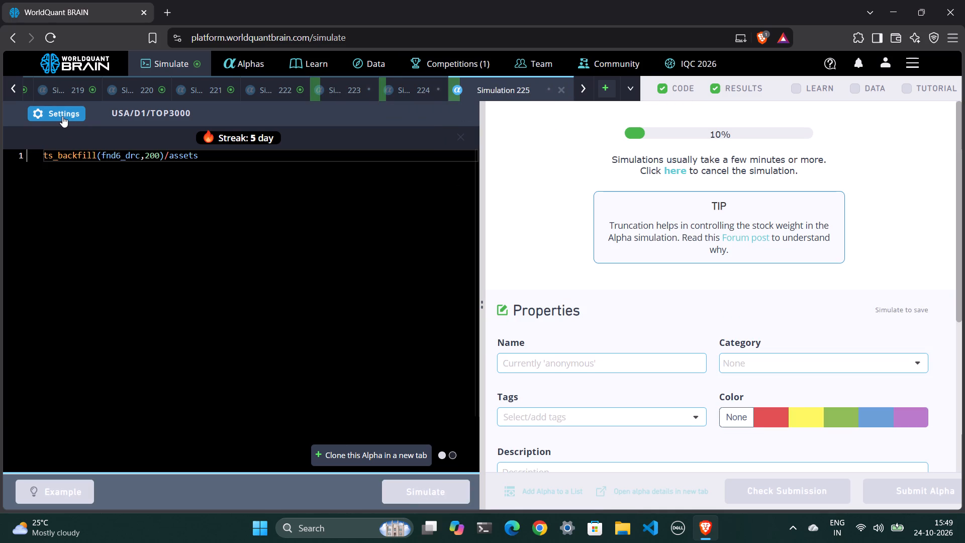
click(372, 385)
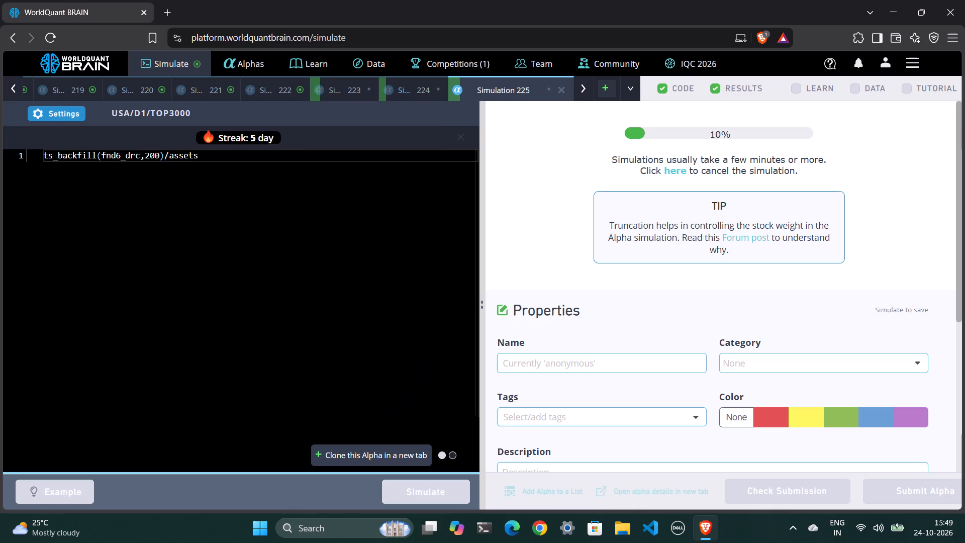
Clone the alpha from Simulation 225 in a new tab and apply Sector neutralization to the clone.
click(362, 455)
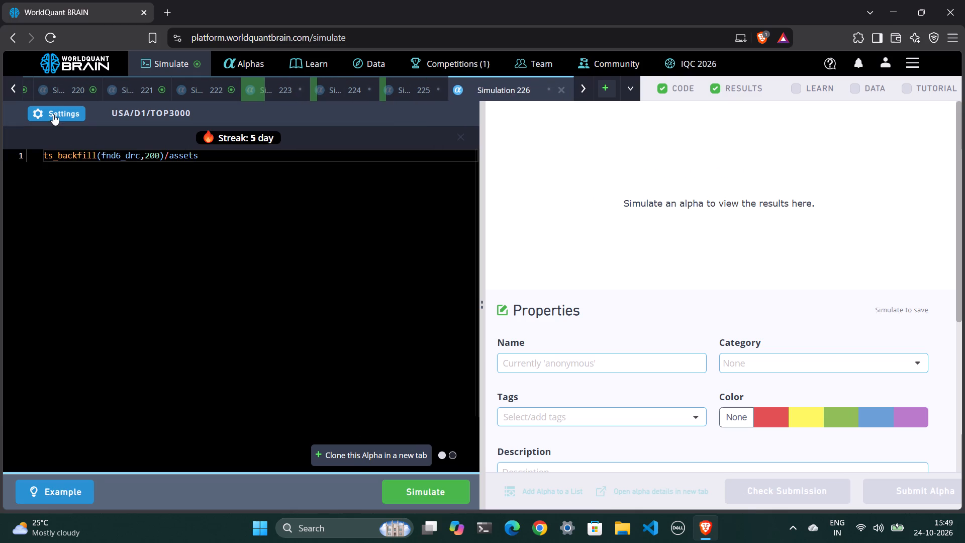
click(53, 114)
click(120, 300)
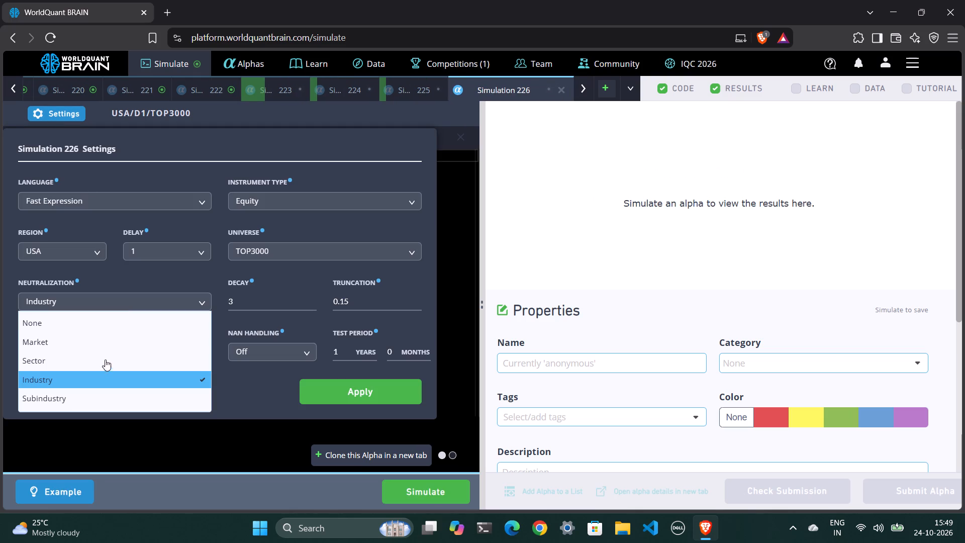
click(103, 364)
click(311, 388)
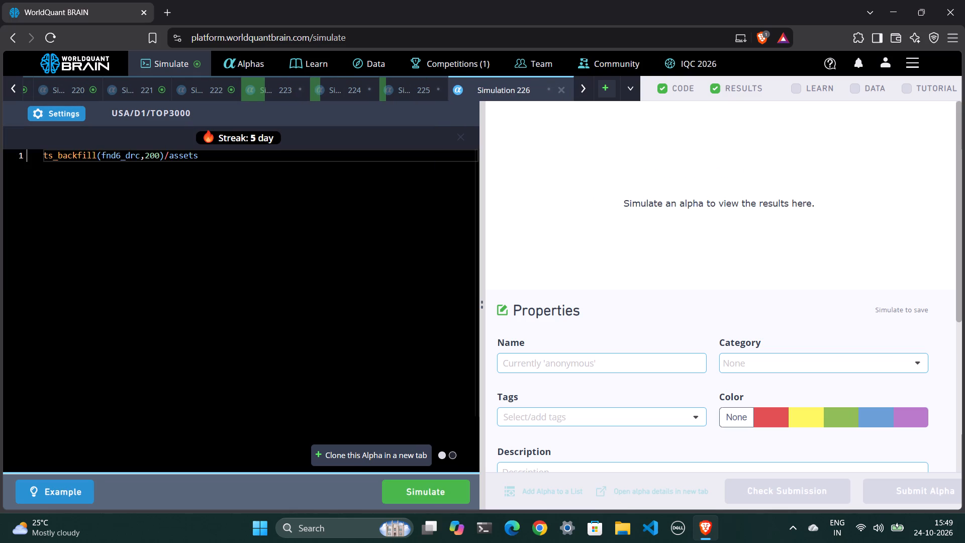
Clone the Sector-neutralized alpha in a new tab and apply Market neutralization to the clone.
click(365, 455)
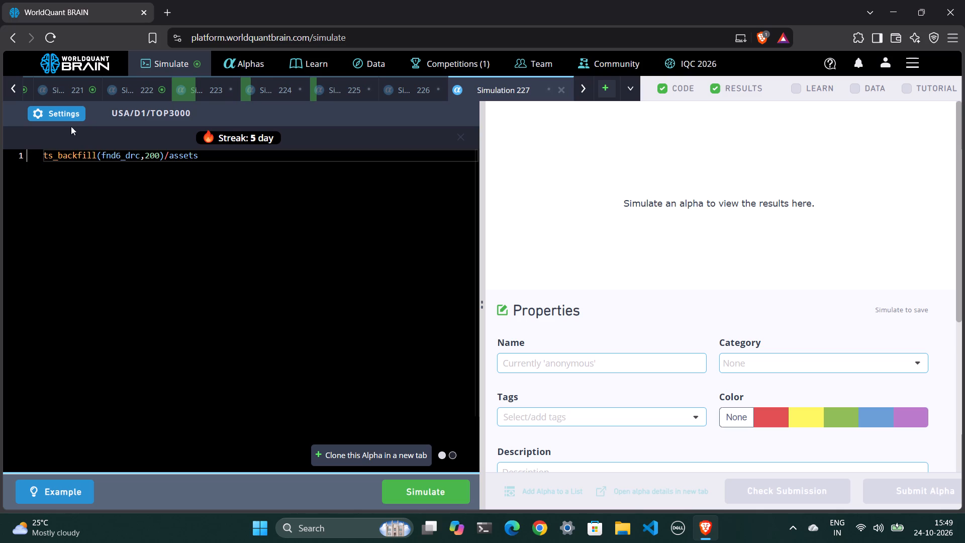
click(64, 113)
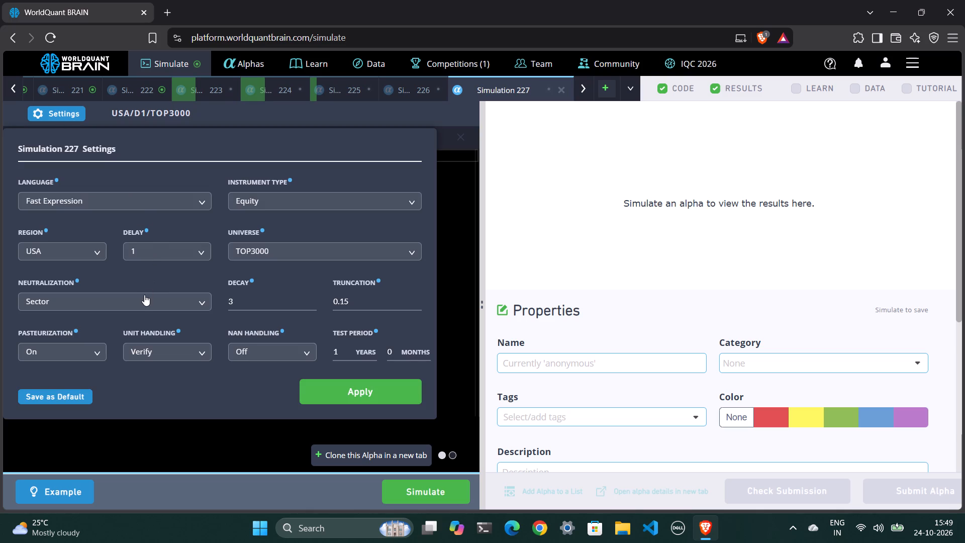
click(144, 295)
click(128, 337)
click(322, 388)
Clone the Market-neutralized alpha in a new tab, check the clone's settings and reapply them.
click(350, 447)
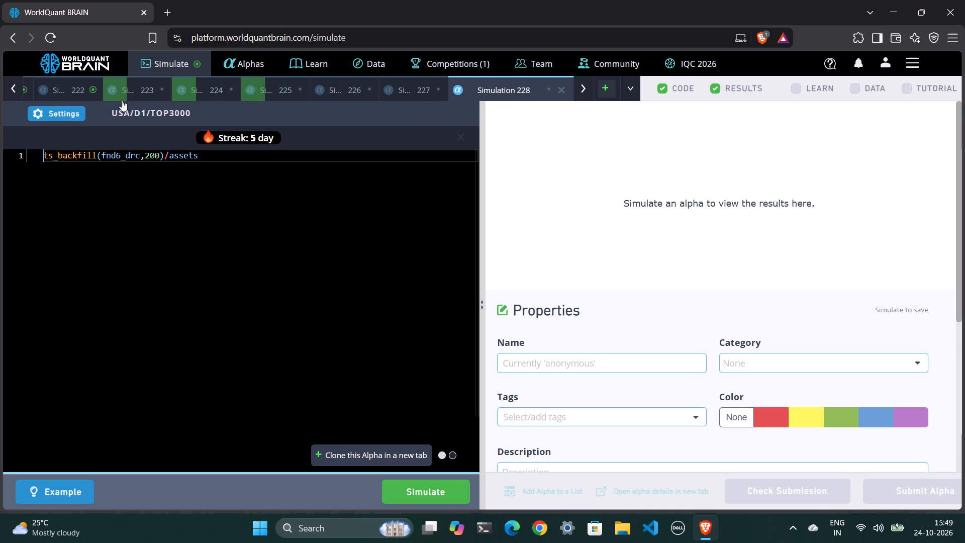
click(75, 110)
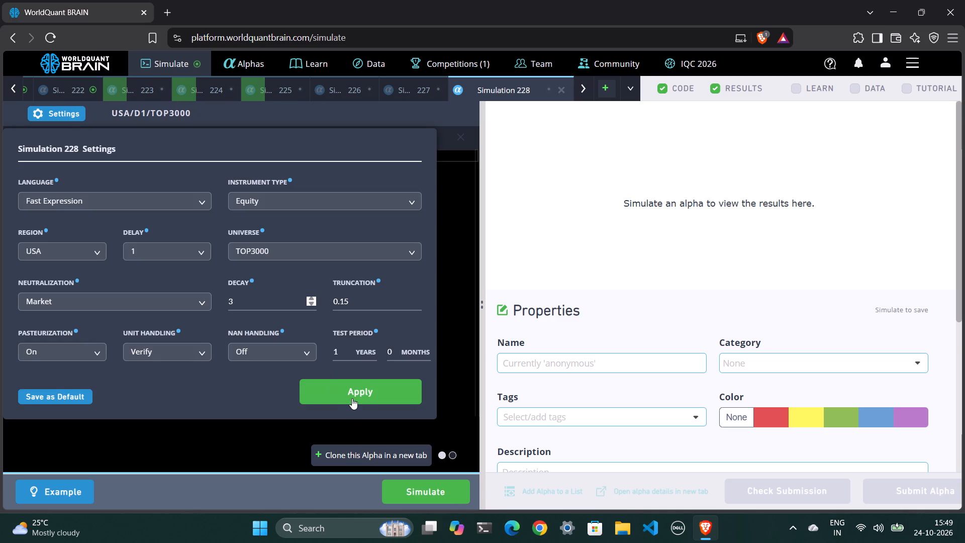
click(348, 393)
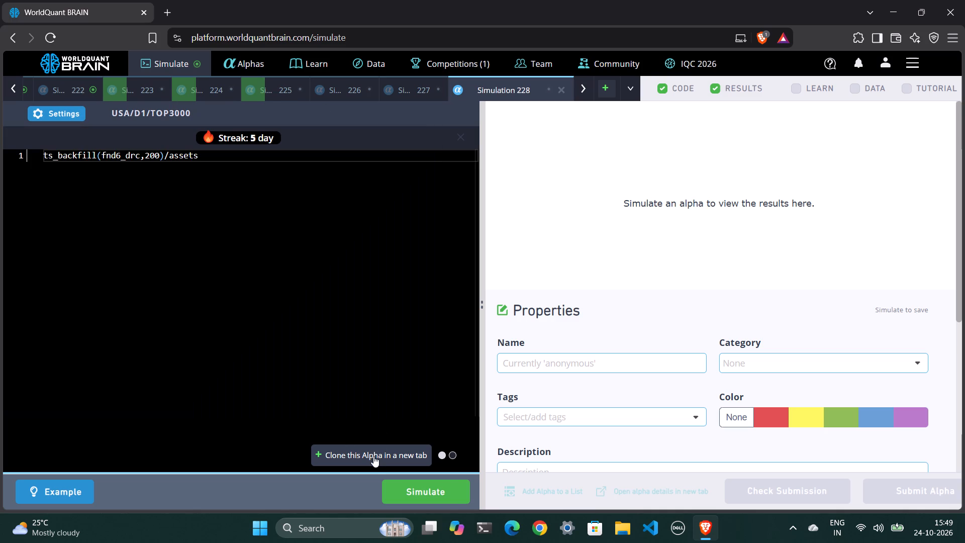
Clone the Market-neutralized alpha in another new tab and apply a decay of 4 to the clone.
click(373, 456)
click(49, 114)
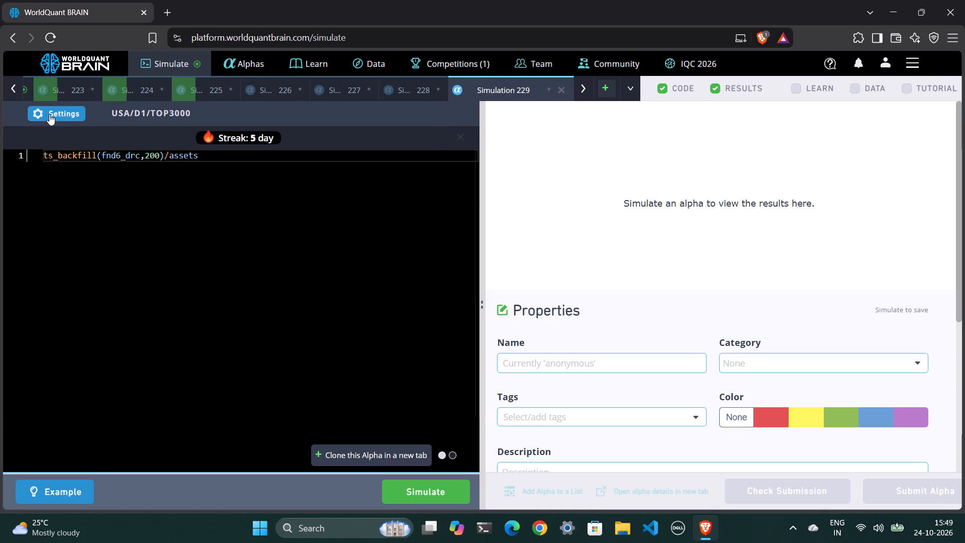
click(254, 298)
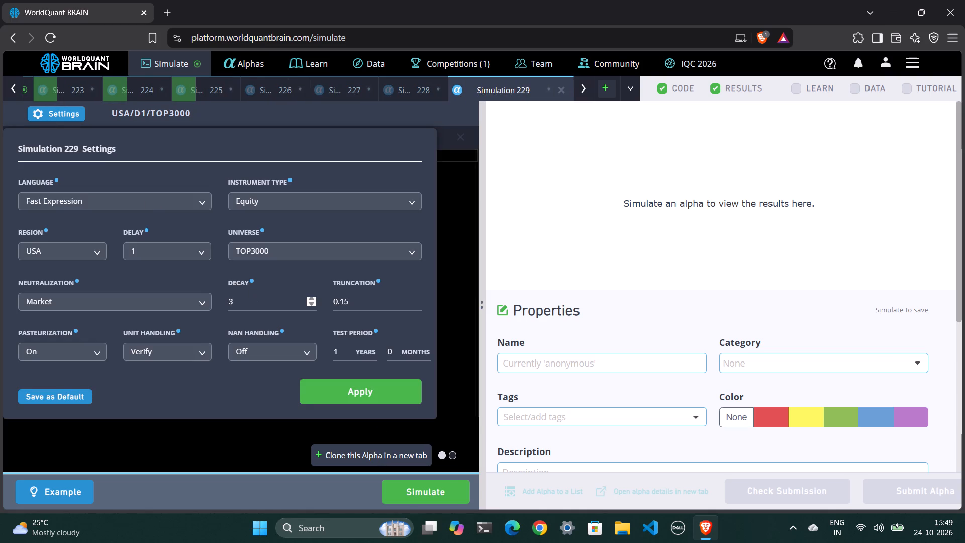
key(BackSpace)
key(4)
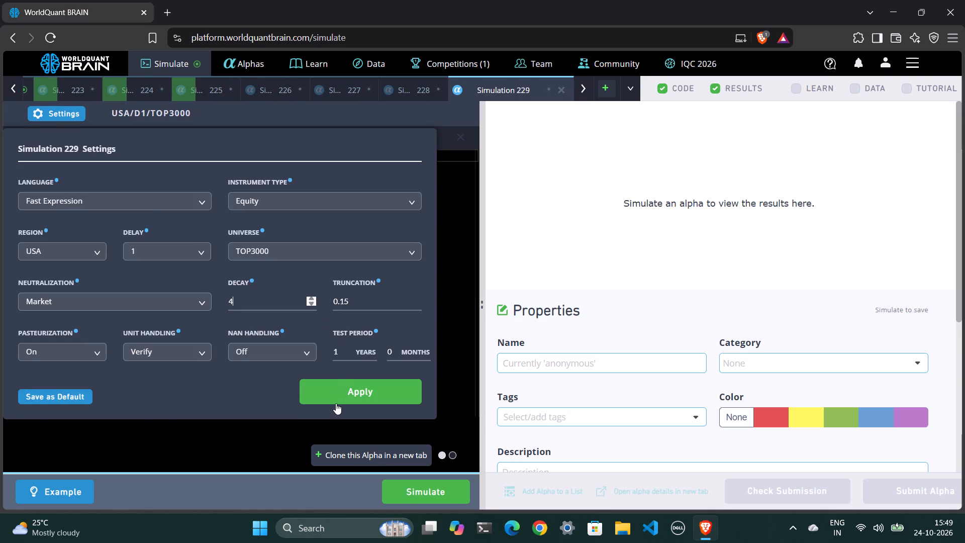
click(336, 403)
Clone the decay 4 Market alpha in a new tab, check the clone's settings and reapply them.
click(353, 457)
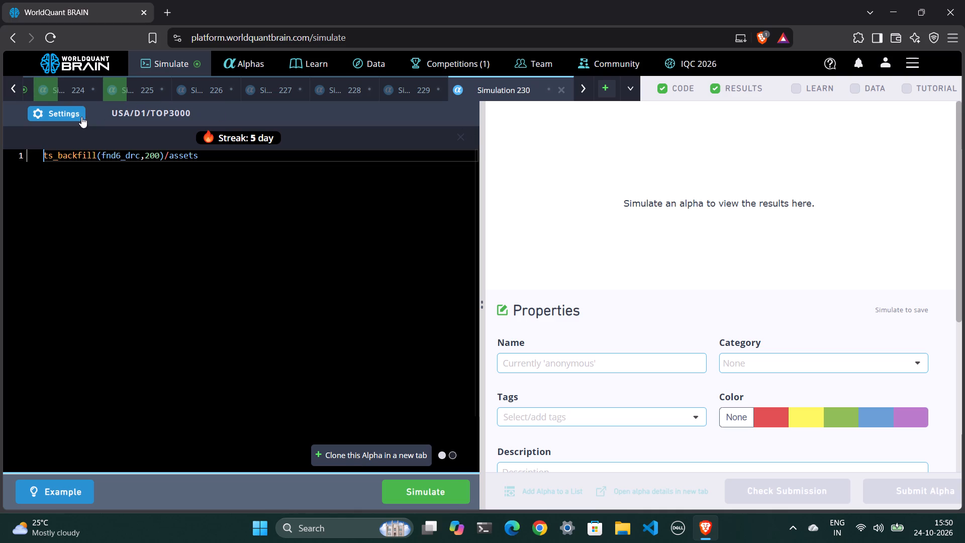
click(67, 110)
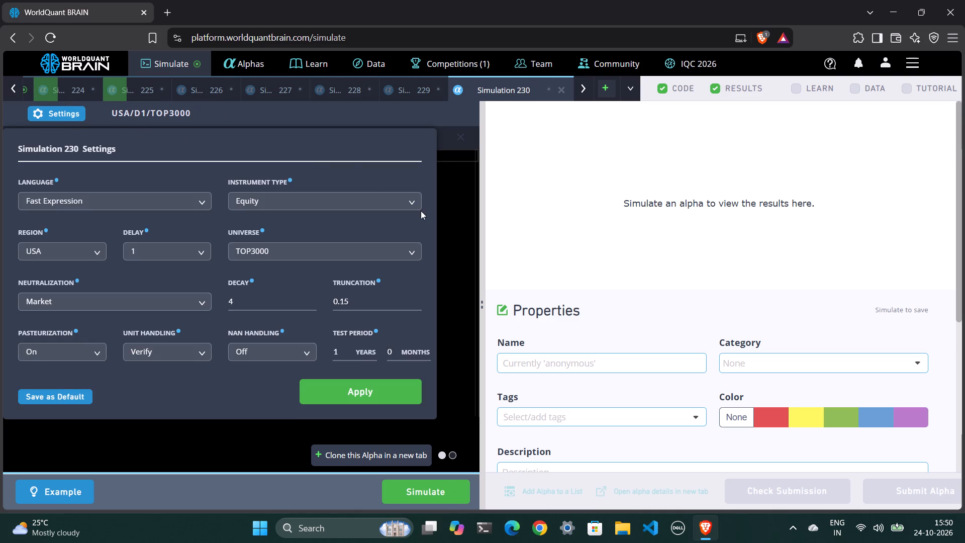
click(351, 395)
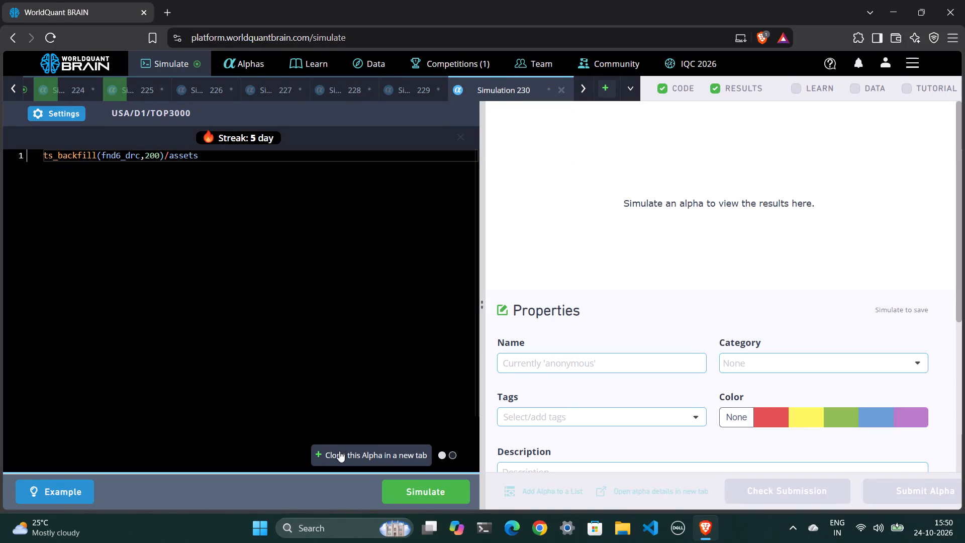
Clone the decay 4 alpha in a new tab and apply Sector neutralization to the clone.
click(339, 454)
click(55, 112)
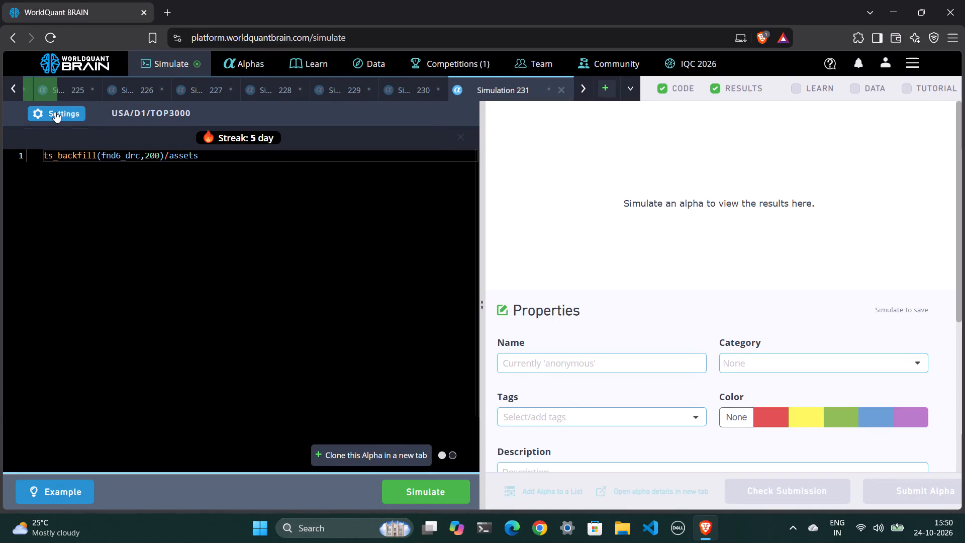
click(75, 297)
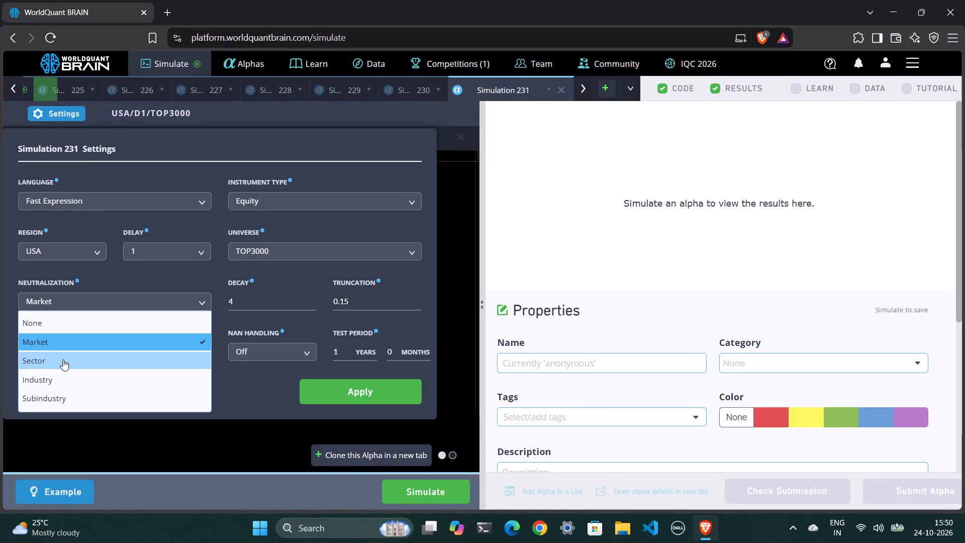
click(63, 360)
click(326, 389)
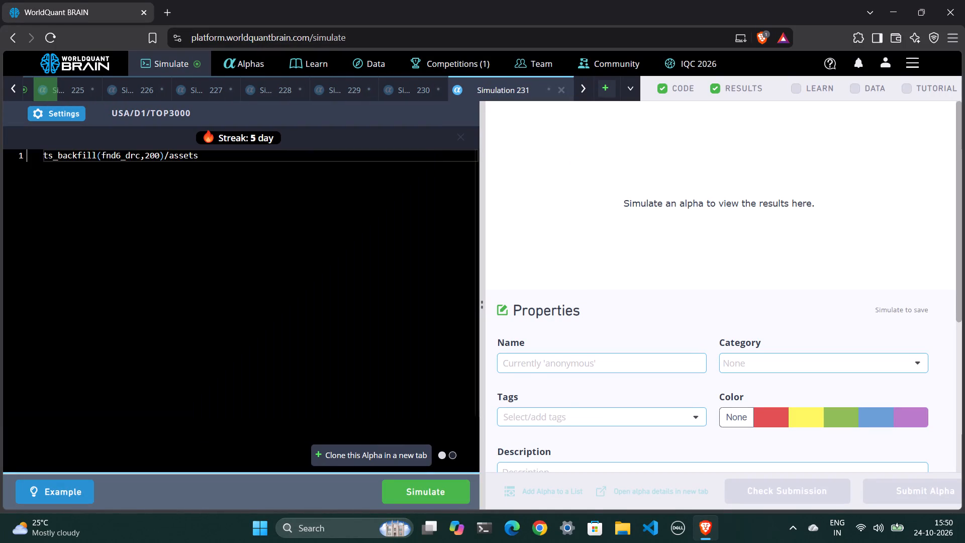
Clone the decay 4 Sector alpha in a new tab and apply Industry neutralization to the clone.
click(360, 446)
click(43, 112)
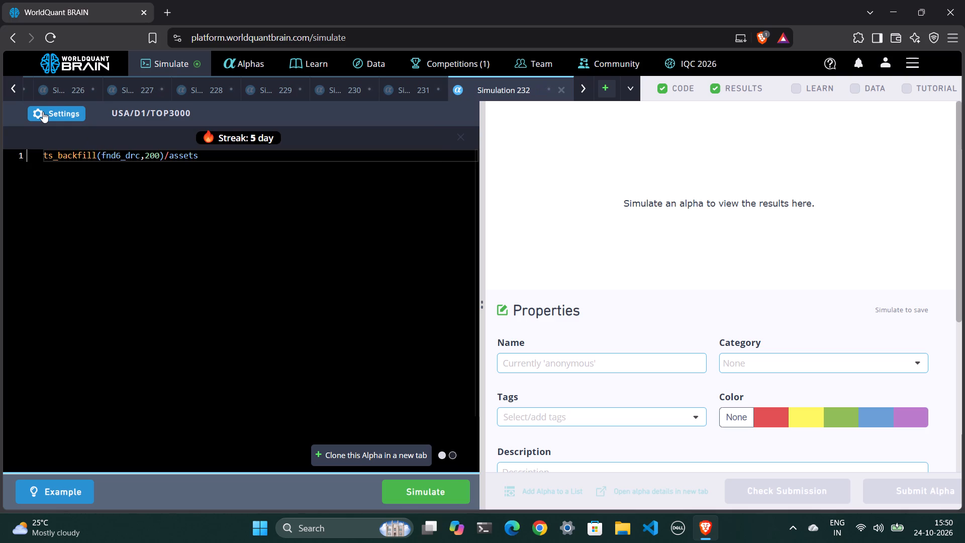
click(76, 298)
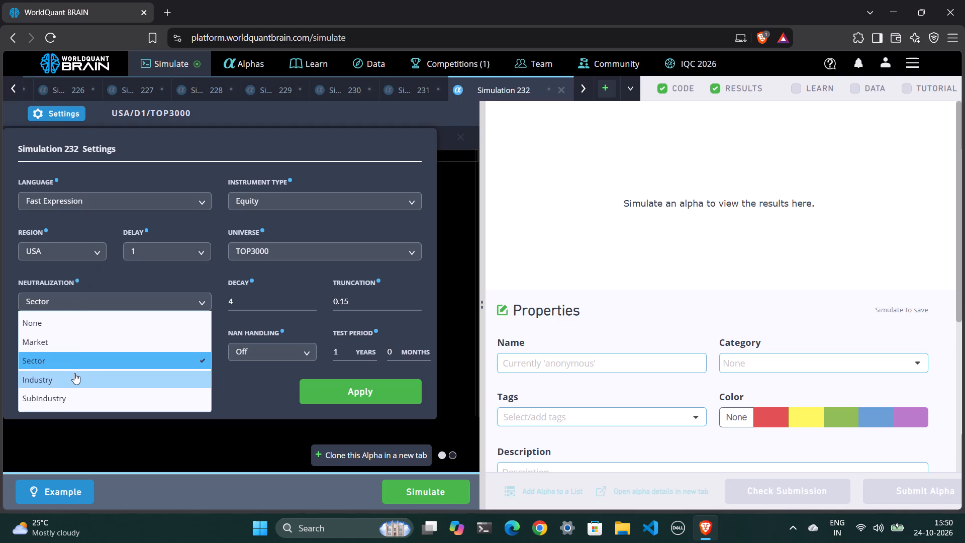
click(74, 374)
click(315, 386)
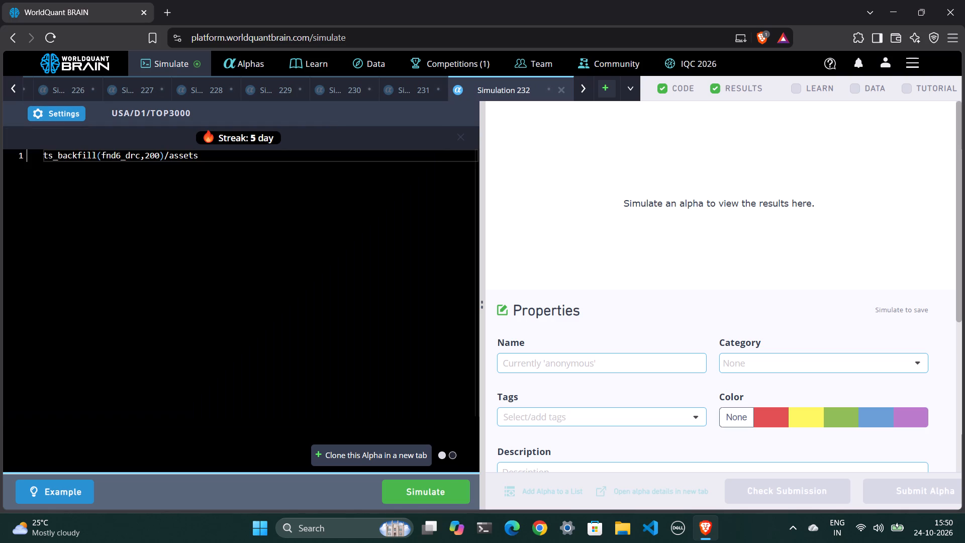
Clone the decay 4 Industry alpha in a new tab and apply Subindustry neutralization to the clone.
click(352, 453)
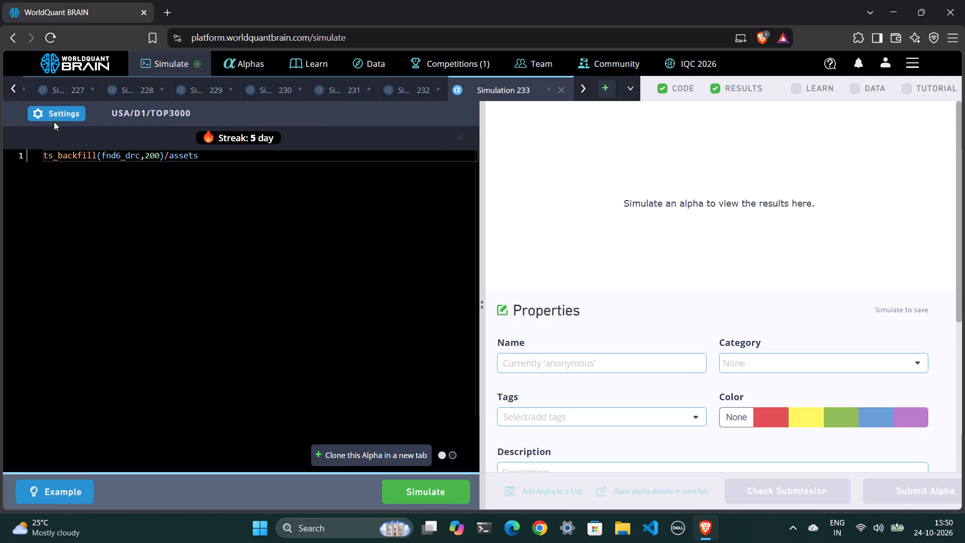
click(54, 122)
click(58, 116)
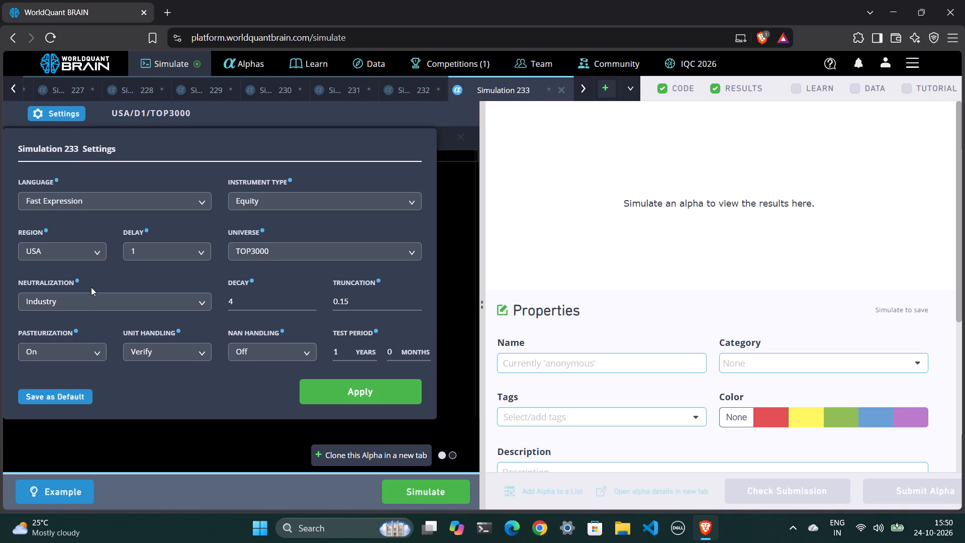
click(84, 298)
click(73, 393)
click(319, 389)
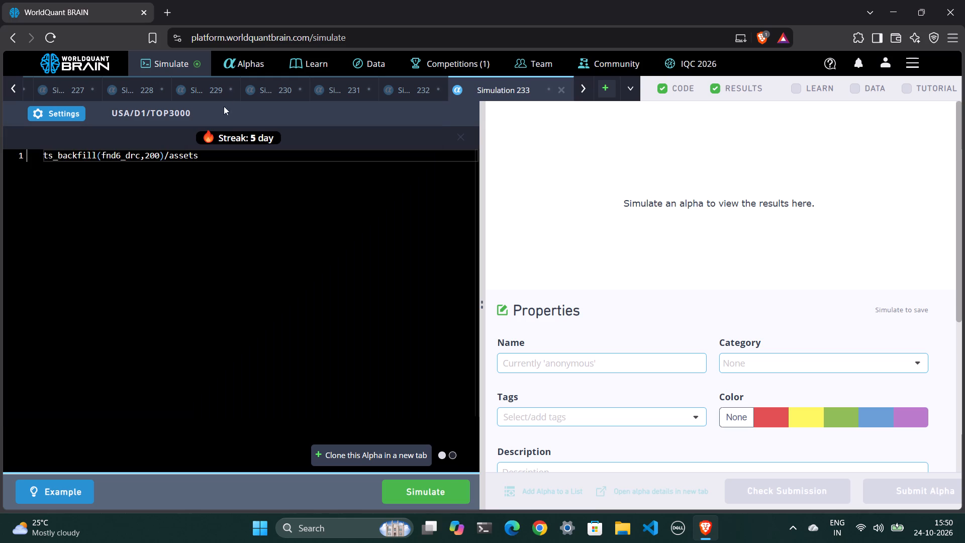
Run the simulations in the Simulation 226, 227 and 228 tabs.
scroll(151, 88, right, 5)
scroll(151, 88, left, 1)
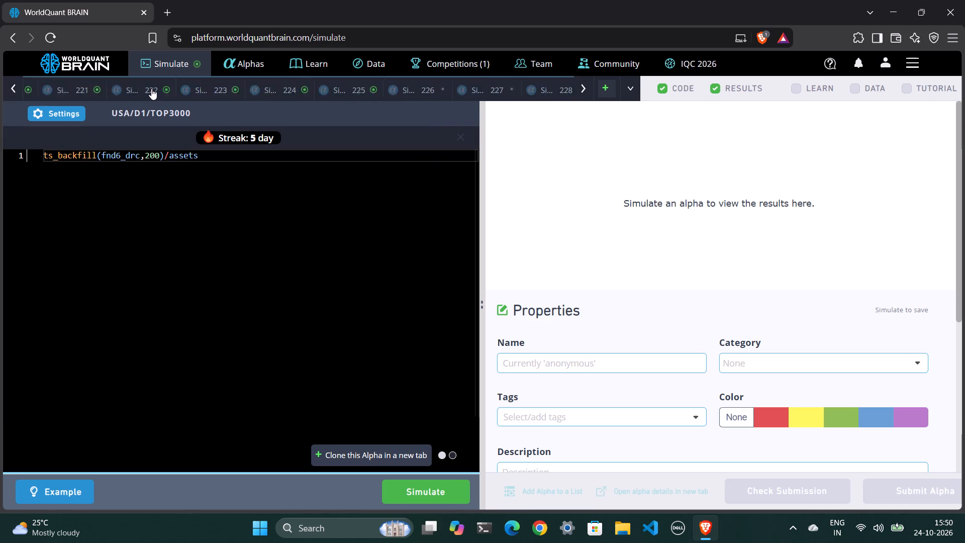
scroll(151, 88, left, 1)
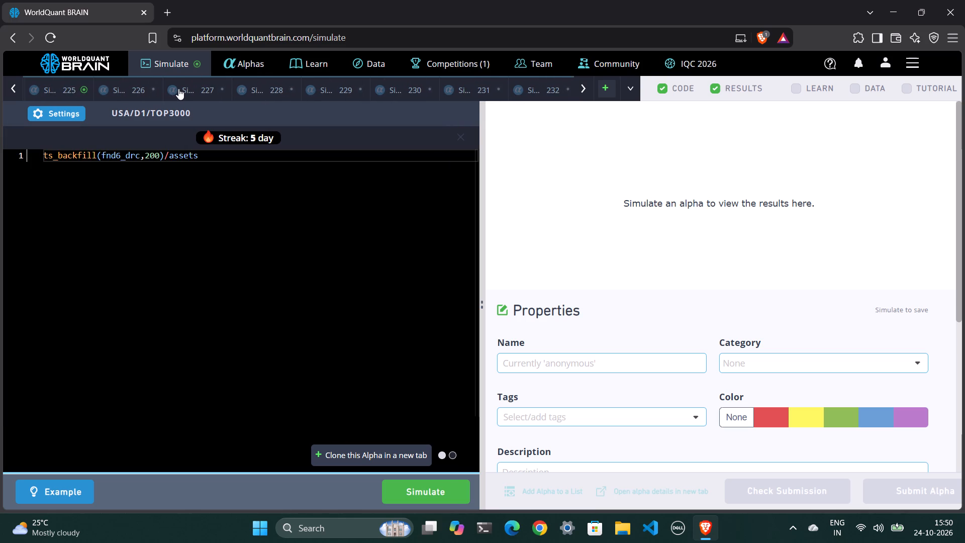
click(129, 89)
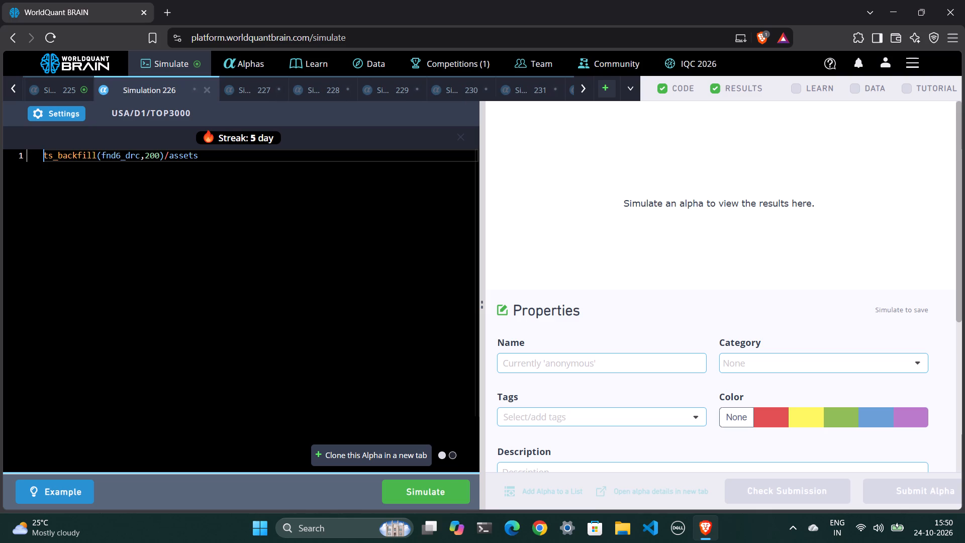
click(410, 488)
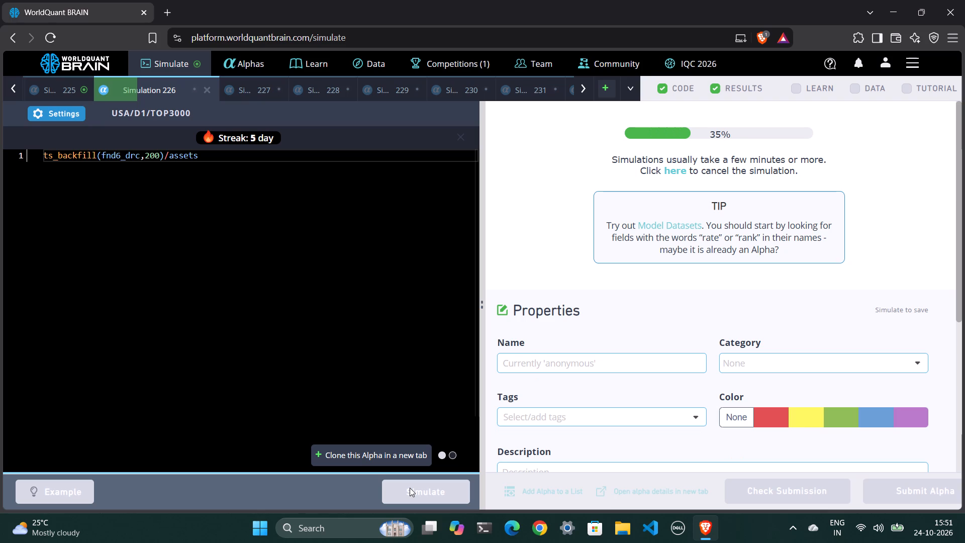
click(249, 96)
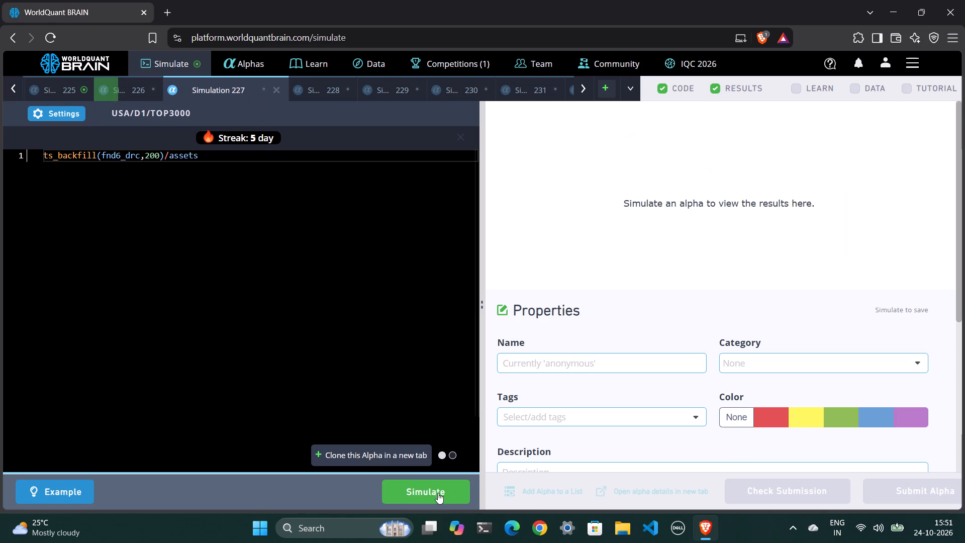
click(438, 493)
click(315, 97)
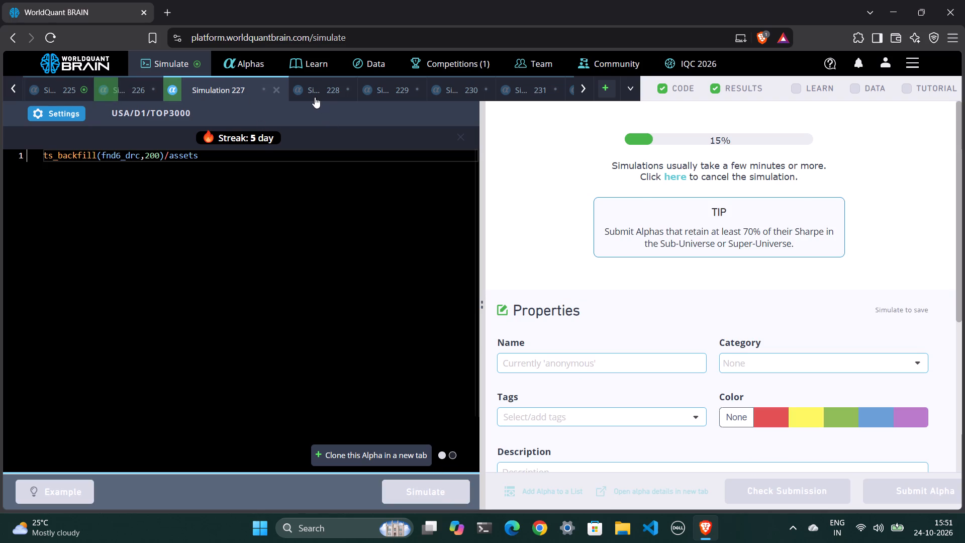
click(411, 494)
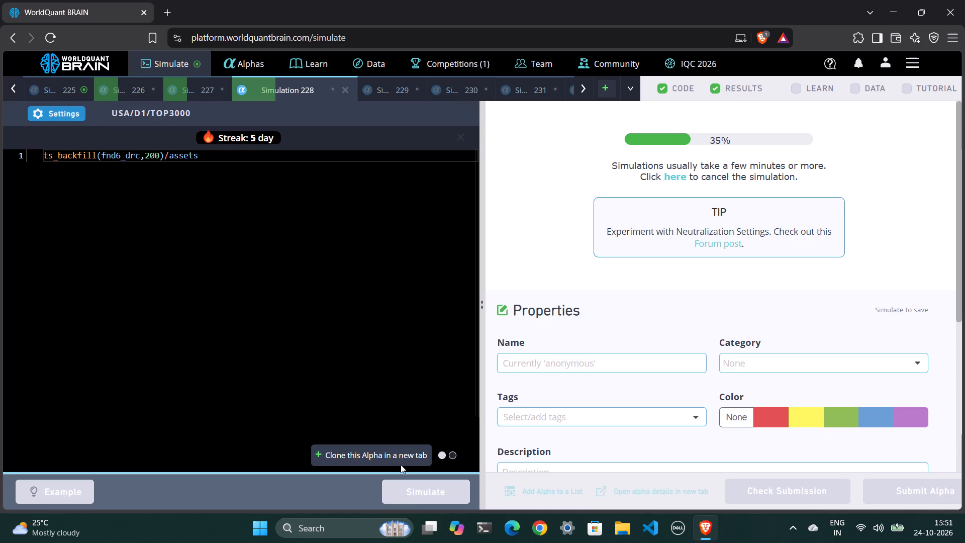
Clone the decay 4 Subindustry alpha from the Simulation 233 tab in a new tab and set the clone's decay to 5.
scroll(478, 89, left, 7)
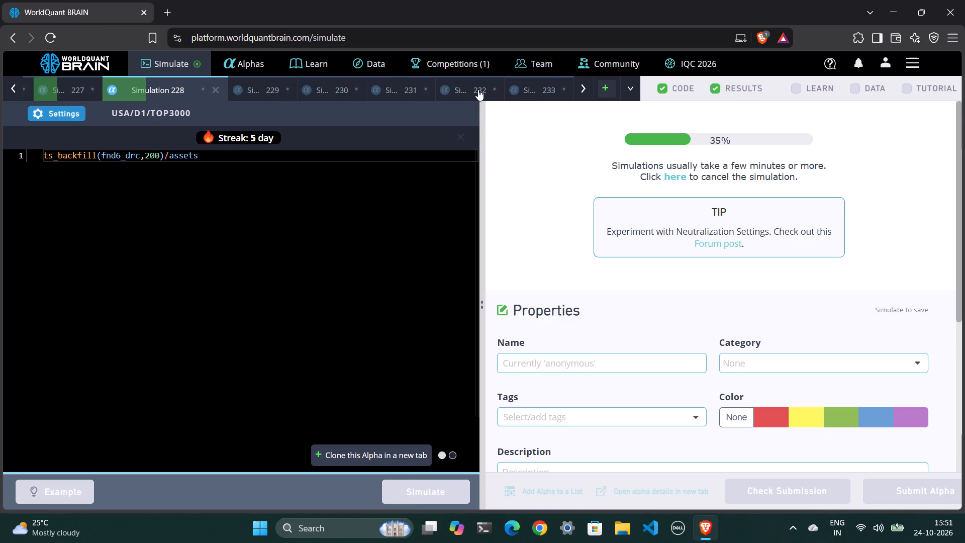
click(548, 88)
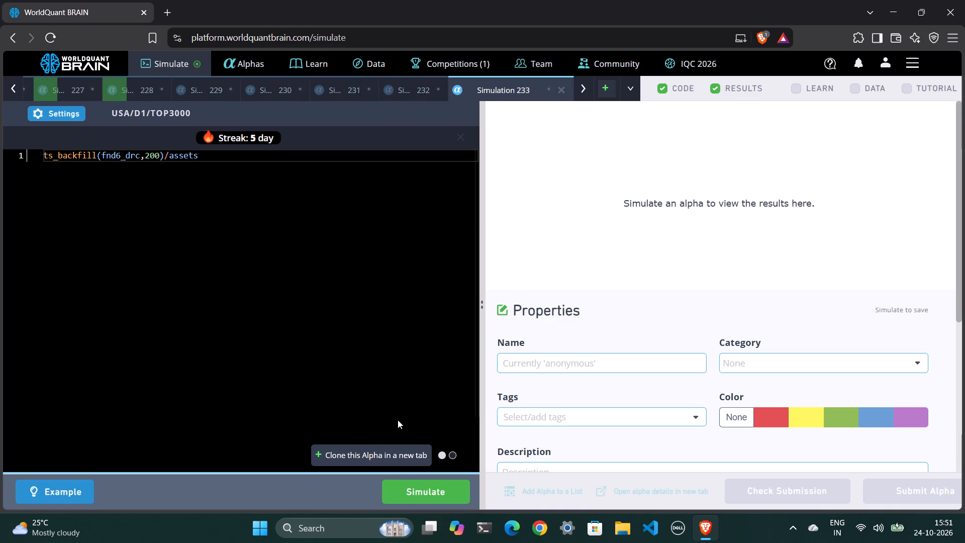
click(378, 448)
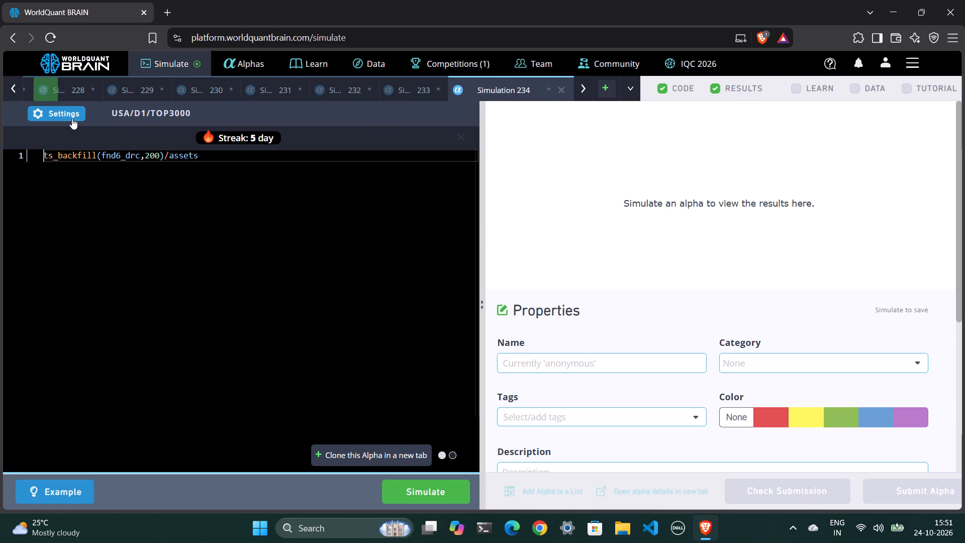
click(72, 118)
click(287, 308)
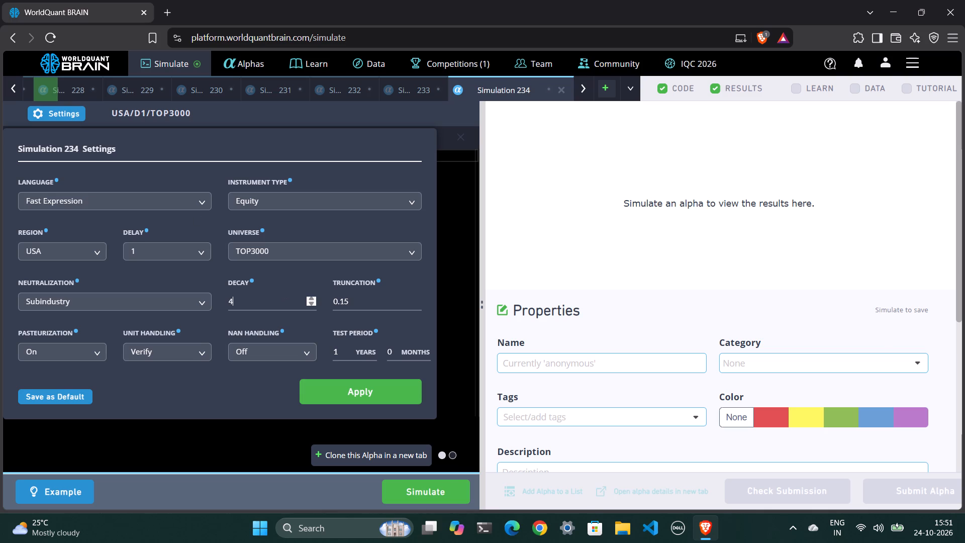
key(BackSpace)
key(5)
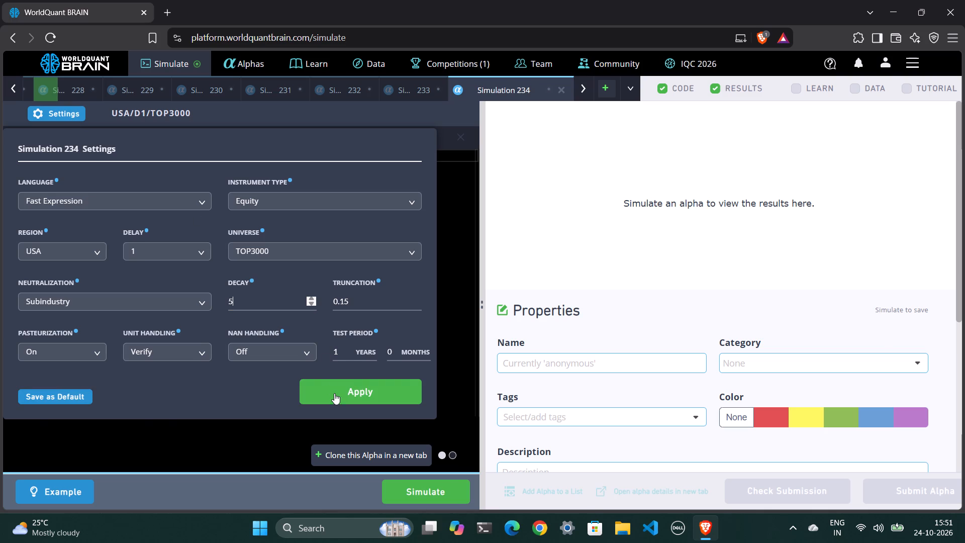
click(334, 393)
Clone the decay 5 Subindustry alpha in a new tab and apply Industry neutralization to the clone.
click(364, 455)
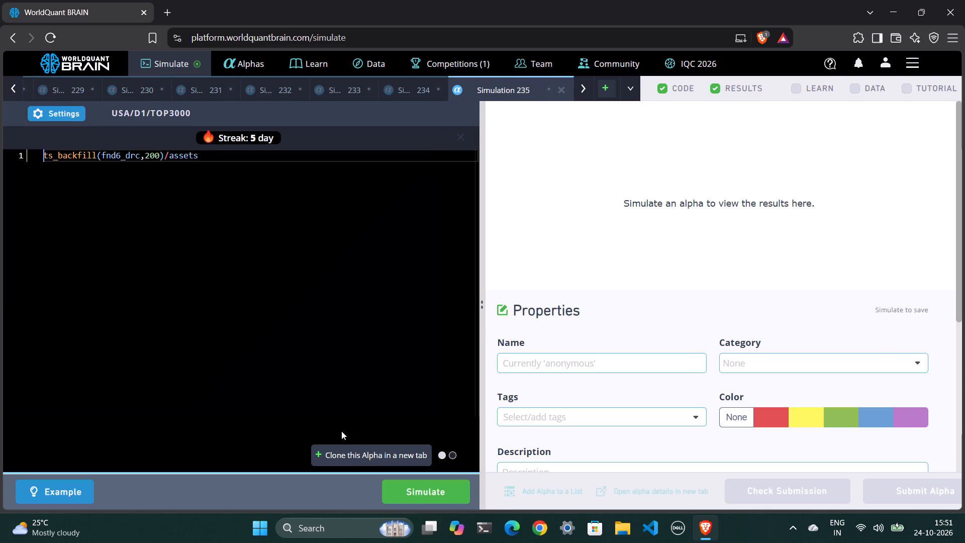
click(68, 115)
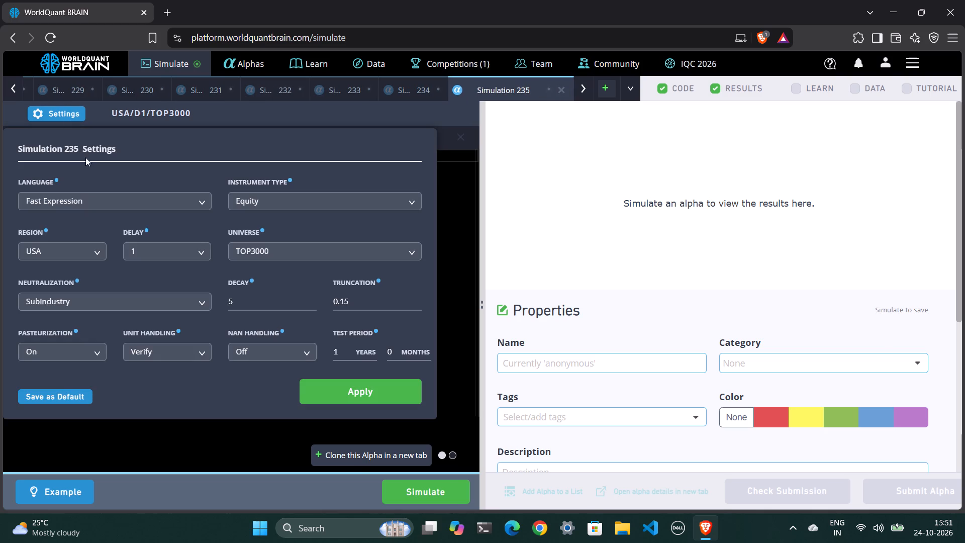
click(83, 306)
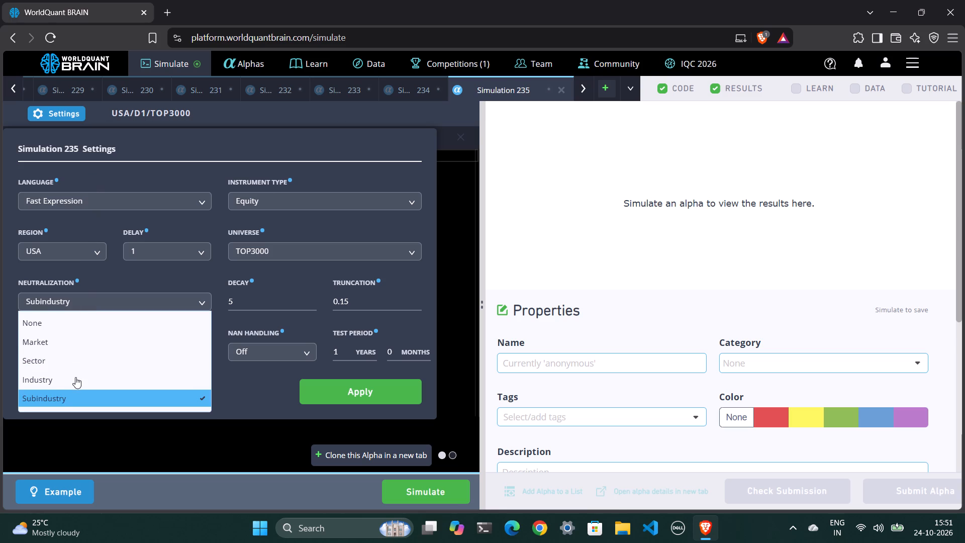
click(75, 377)
click(332, 385)
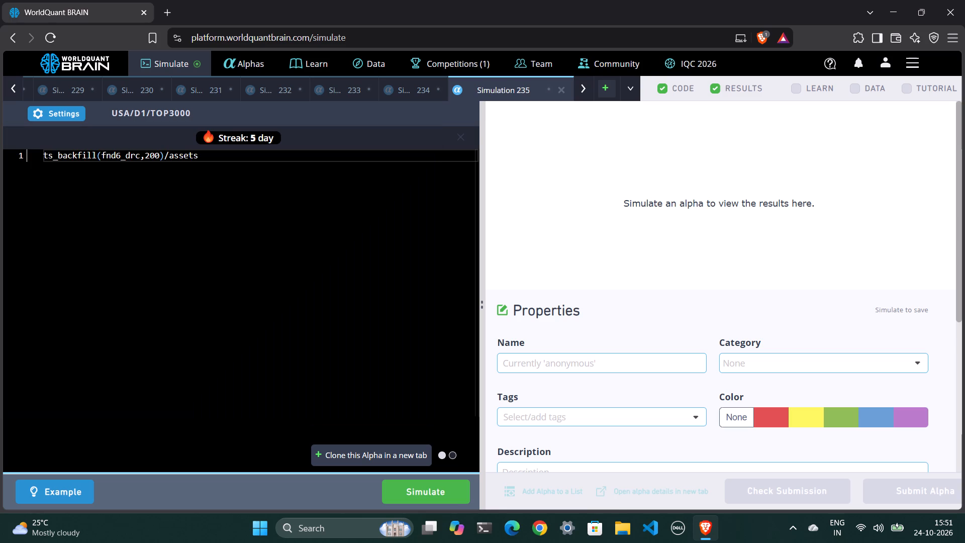
Clone the decay 5 Industry alpha in a new tab and apply Sector neutralization to the clone.
click(352, 447)
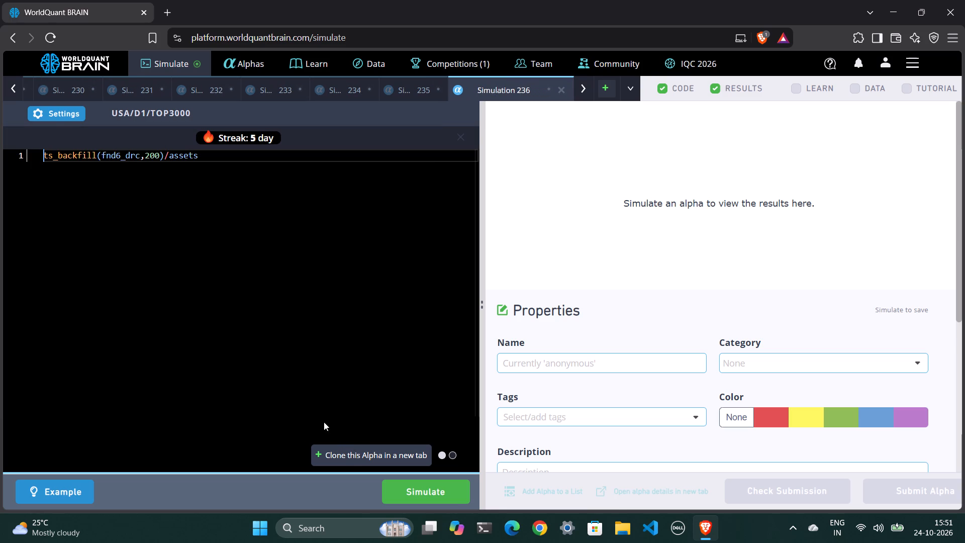
click(50, 115)
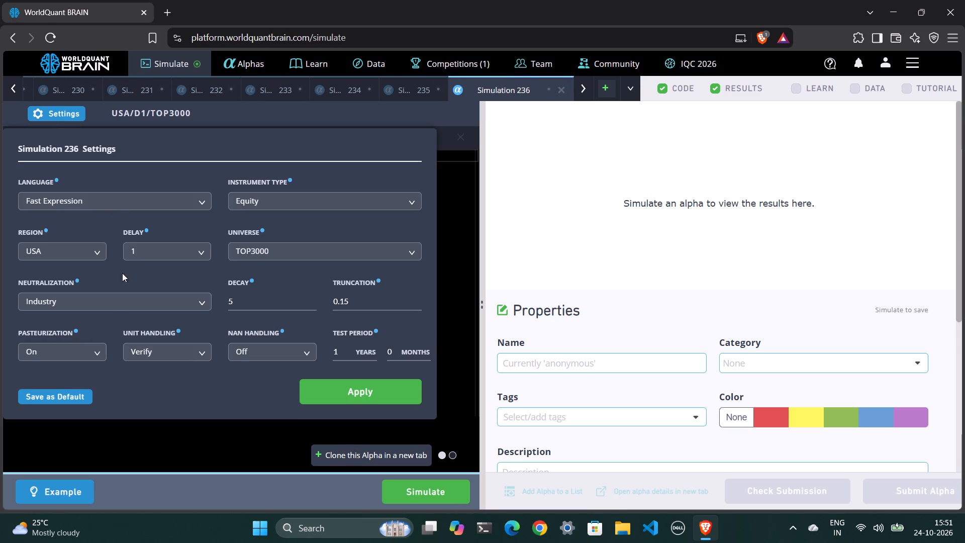
click(106, 304)
click(95, 362)
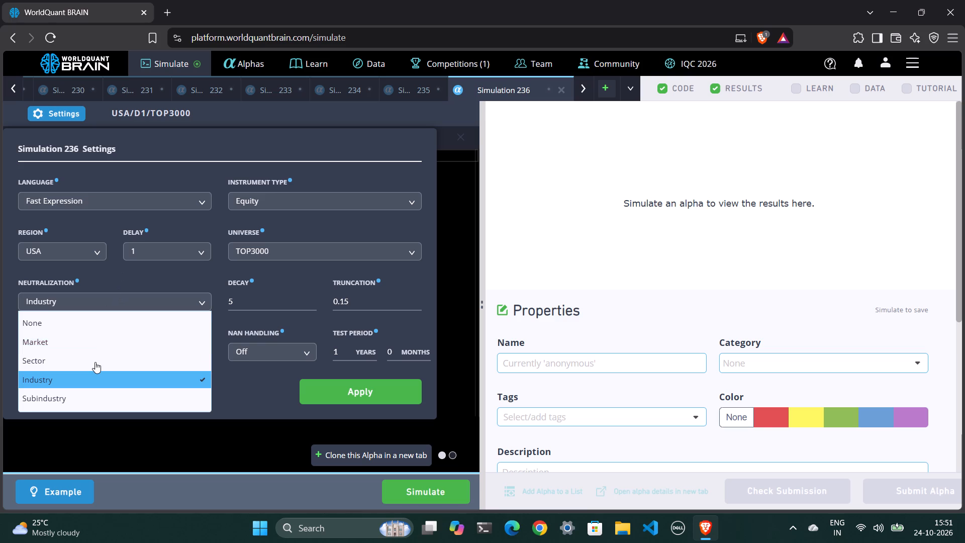
click(316, 395)
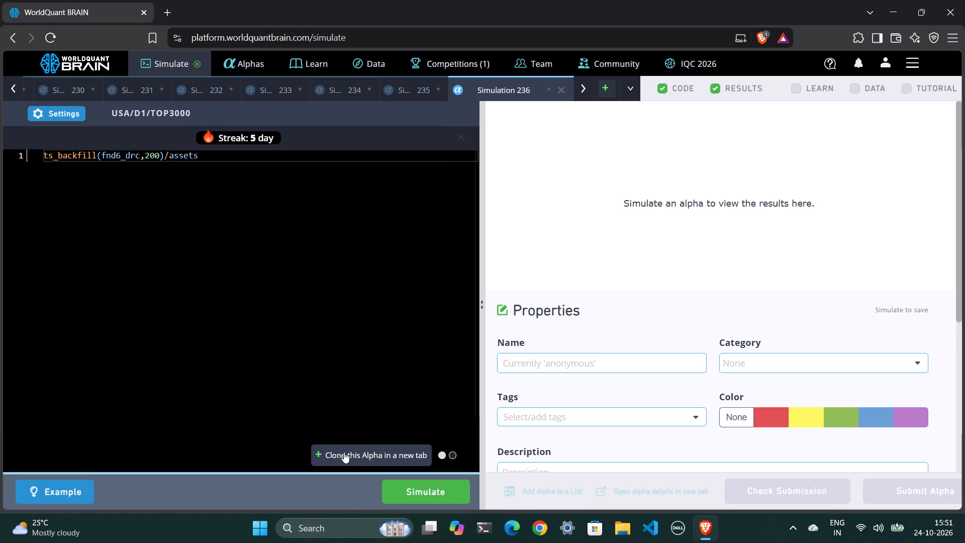
Clone the decay 5 Sector alpha in a new tab and apply Market neutralization to the clone.
click(344, 452)
click(70, 116)
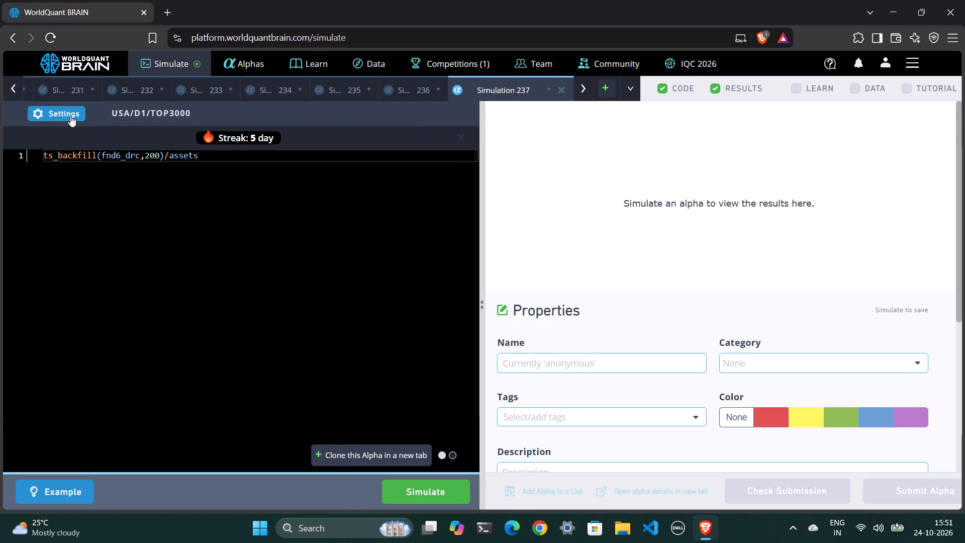
click(109, 299)
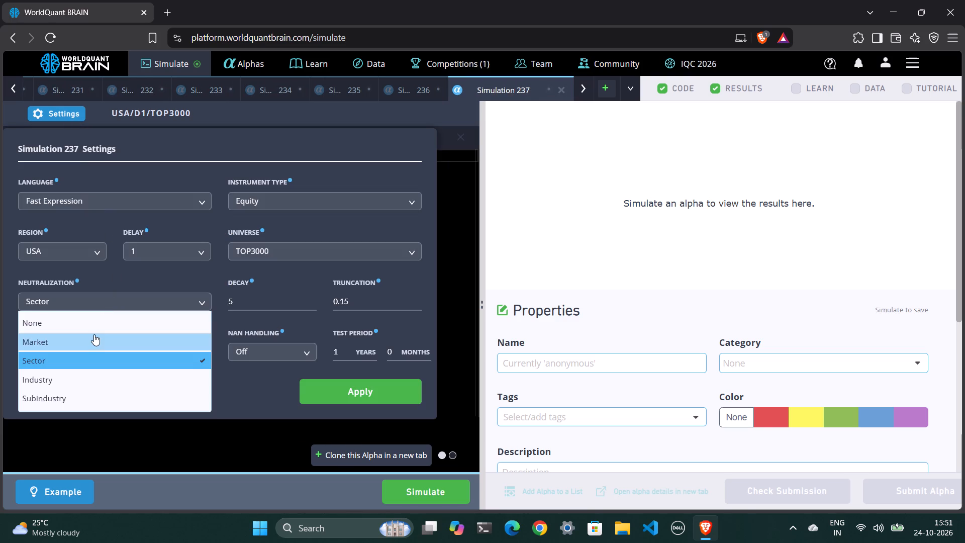
click(93, 335)
click(314, 390)
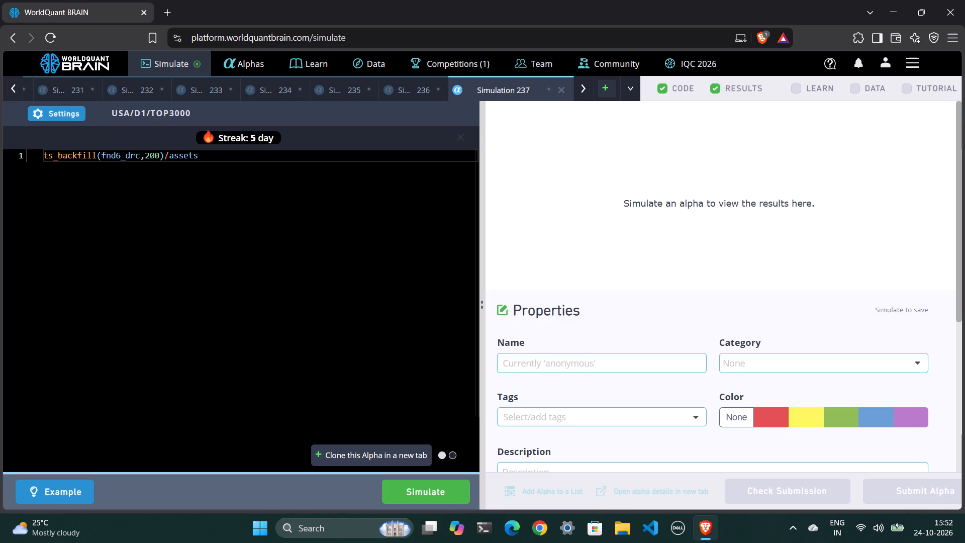
Run the simulations in the Simulation 229, 230 and 231 tabs.
scroll(174, 93, right, 4)
click(183, 90)
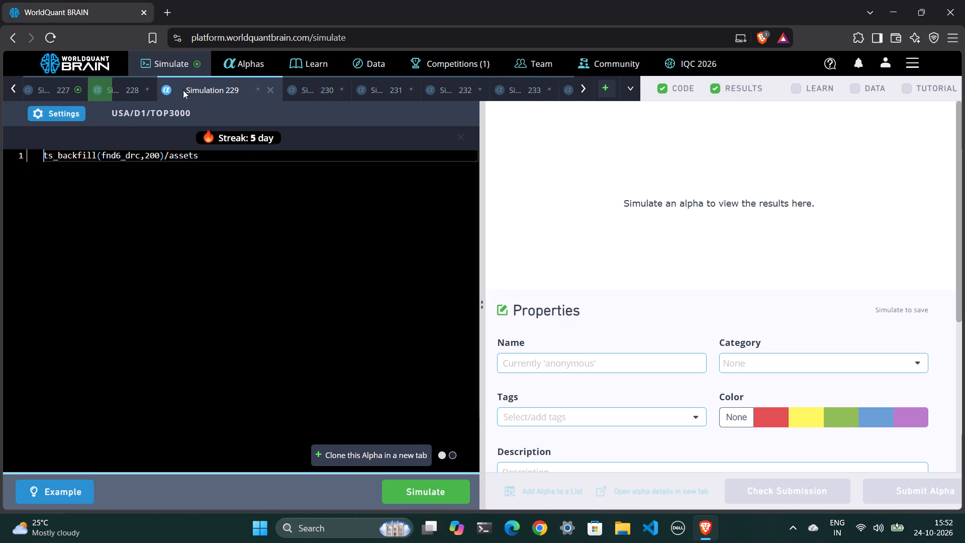
click(422, 491)
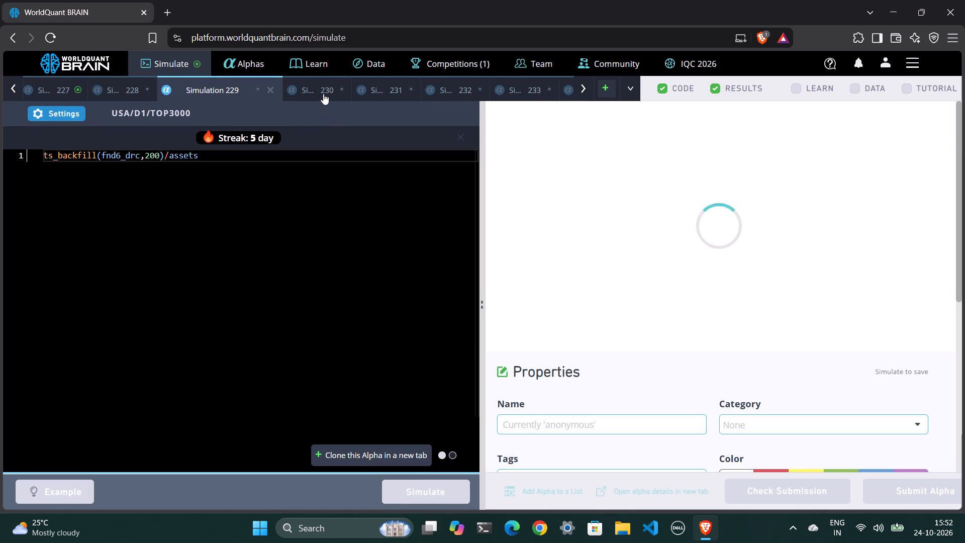
click(322, 94)
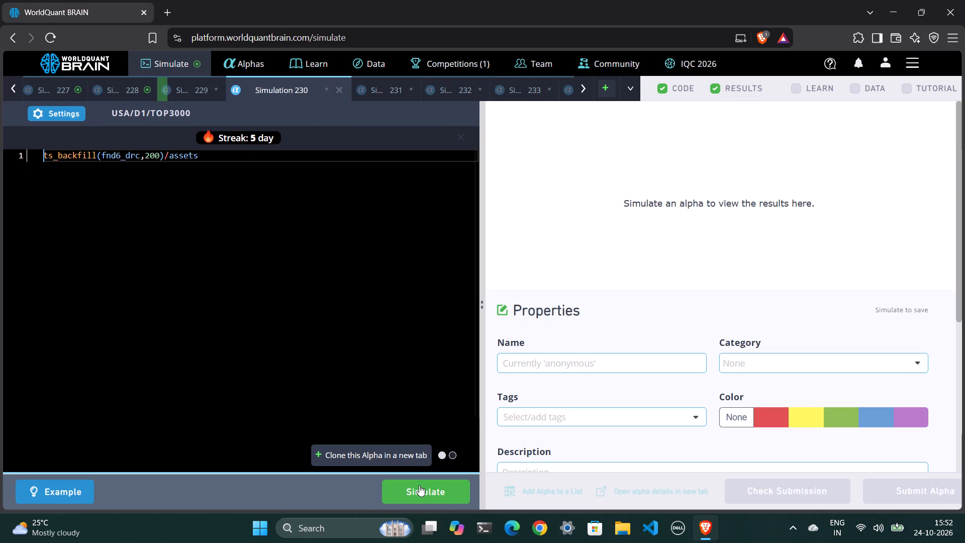
click(419, 485)
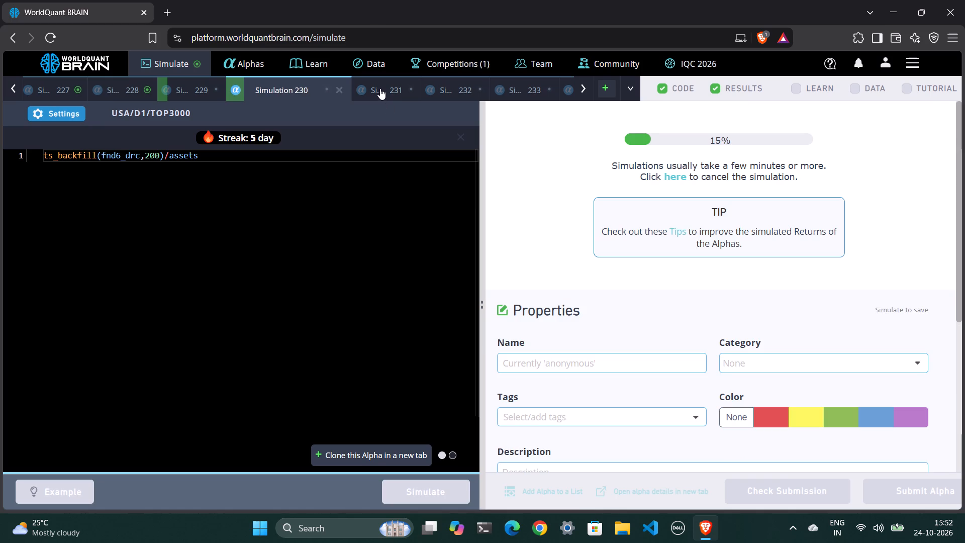
click(380, 88)
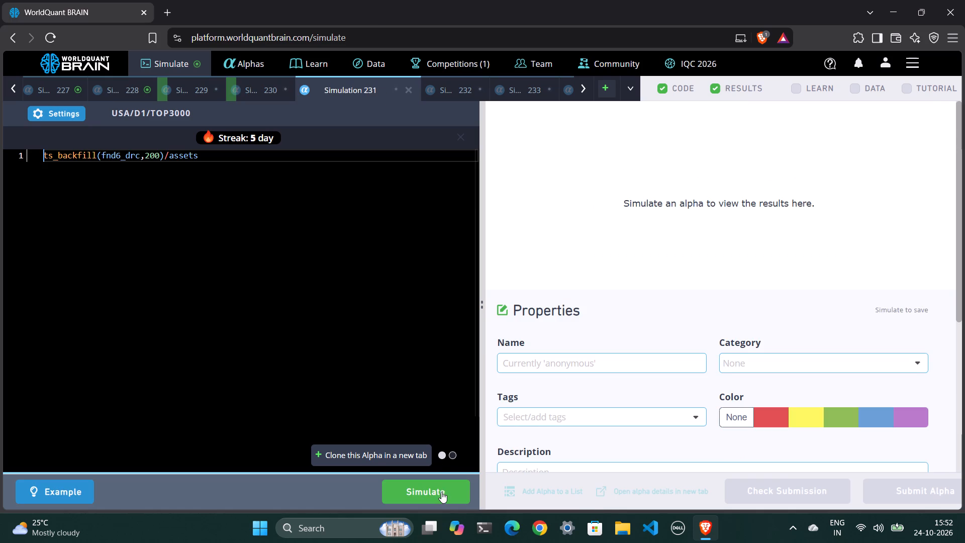
click(441, 492)
Open the decay 5 Market alpha in the Simulation 237 tab.
scroll(357, 83, left, 2)
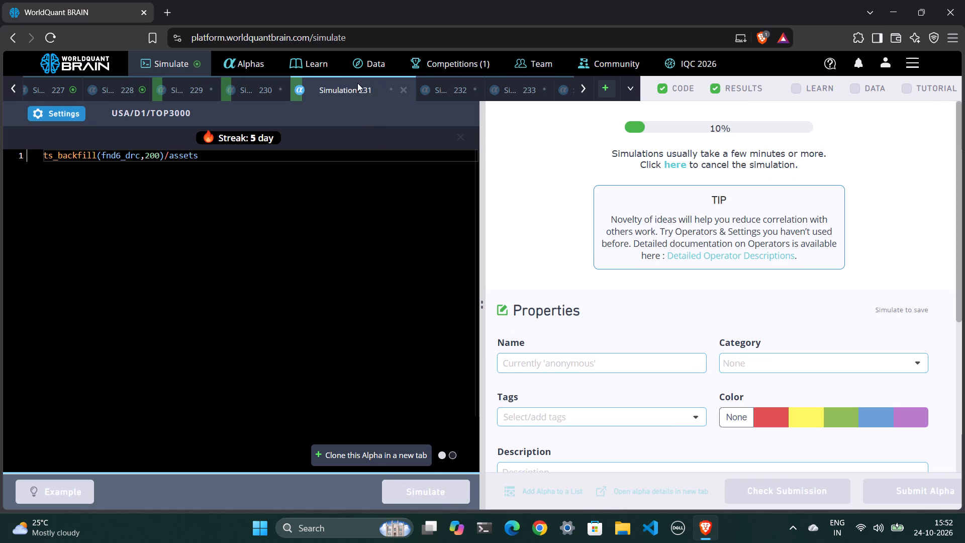
scroll(357, 83, left, 7)
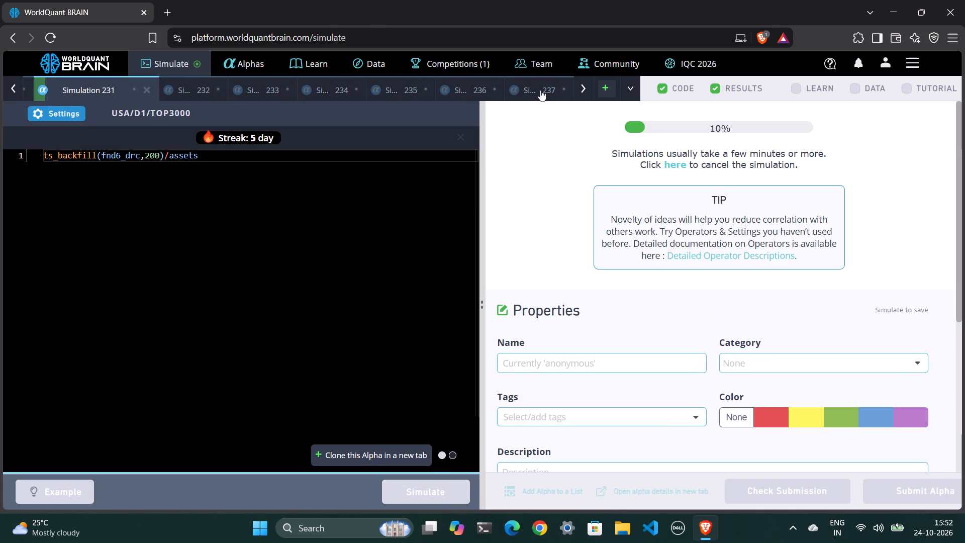
click(540, 90)
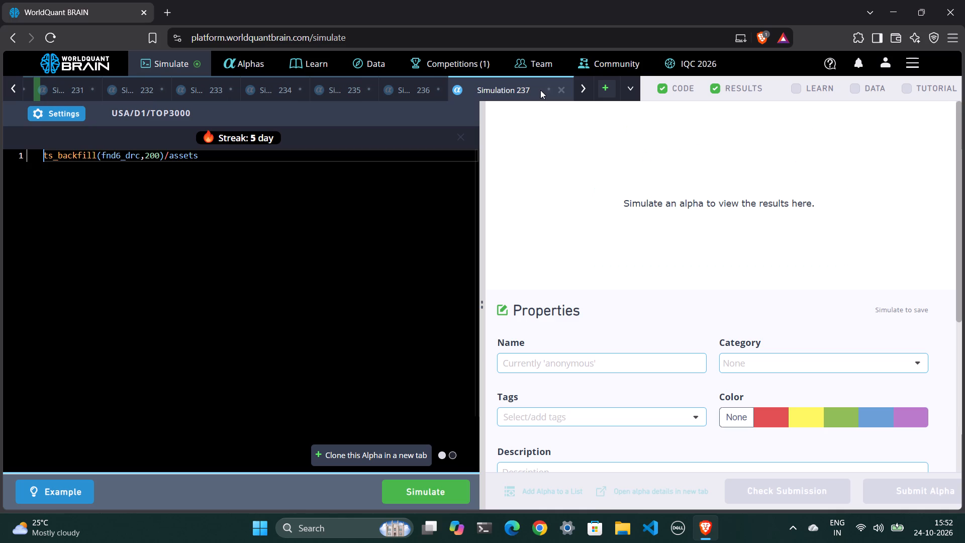
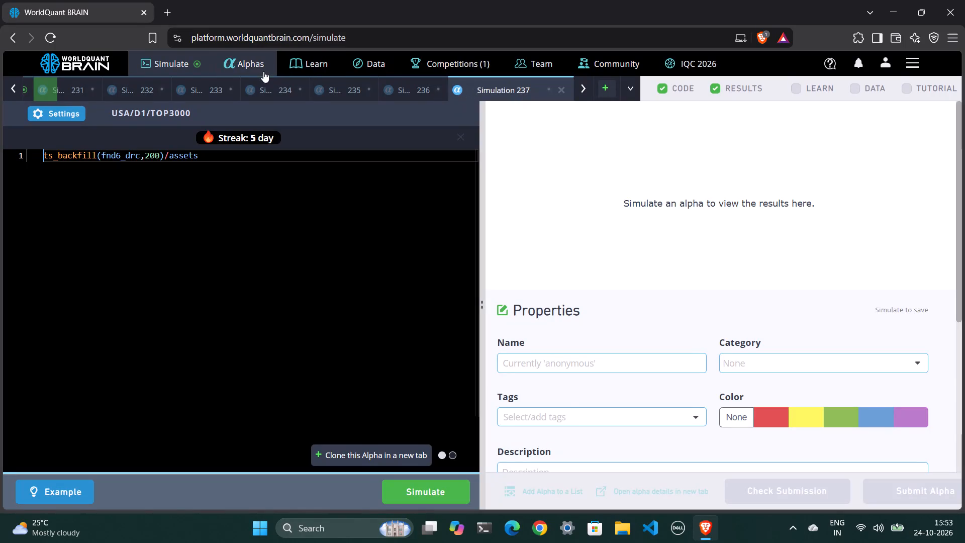
Run the simulations in the Simulation 232, 233 and 234 tabs.
scroll(220, 85, right, 2)
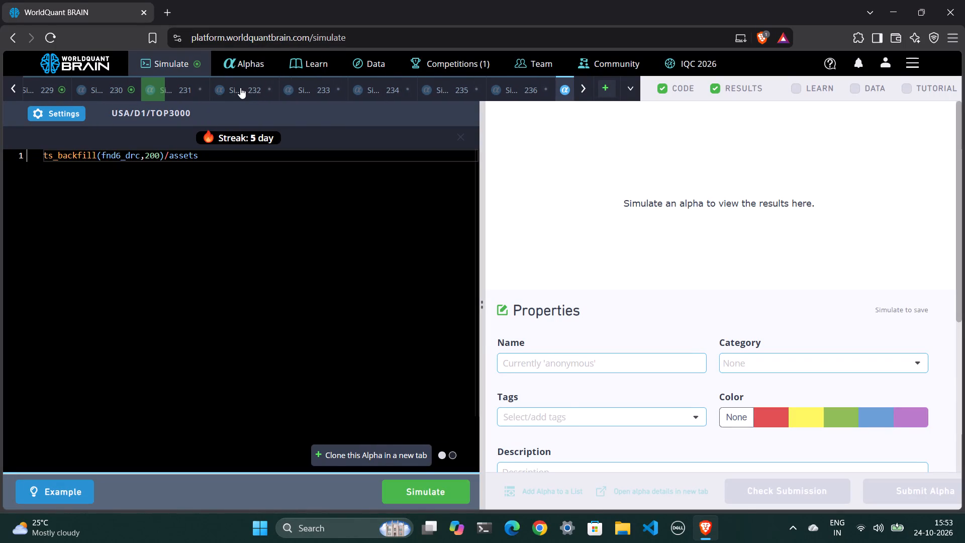
click(242, 87)
click(424, 490)
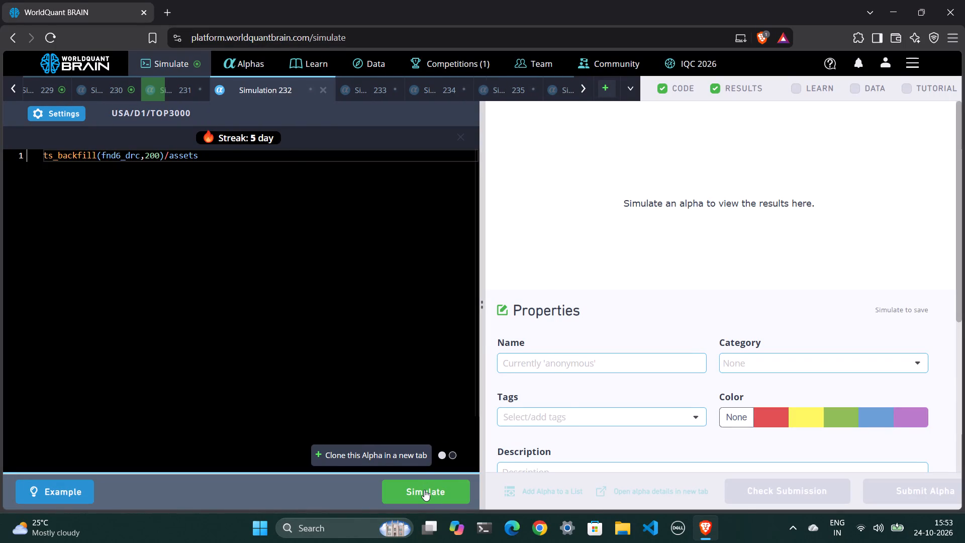
click(356, 93)
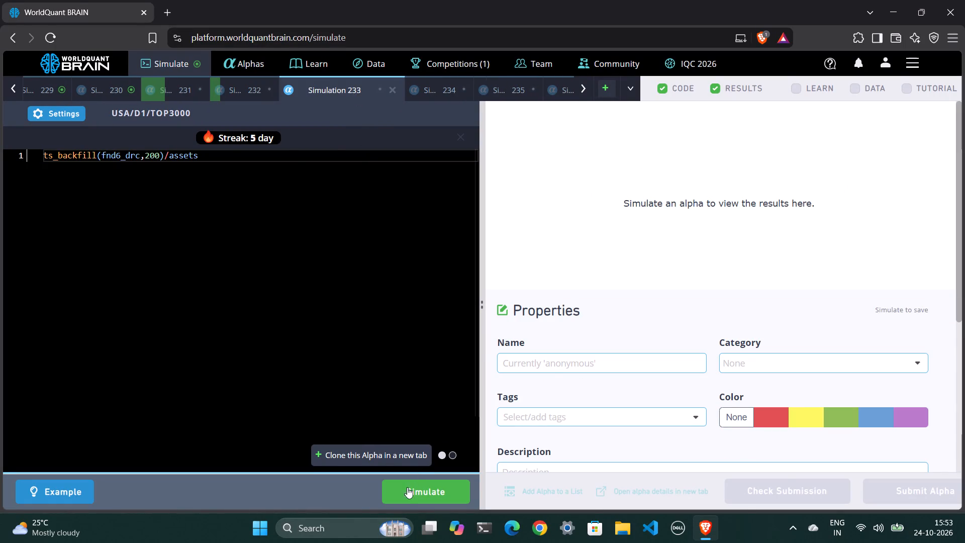
click(408, 492)
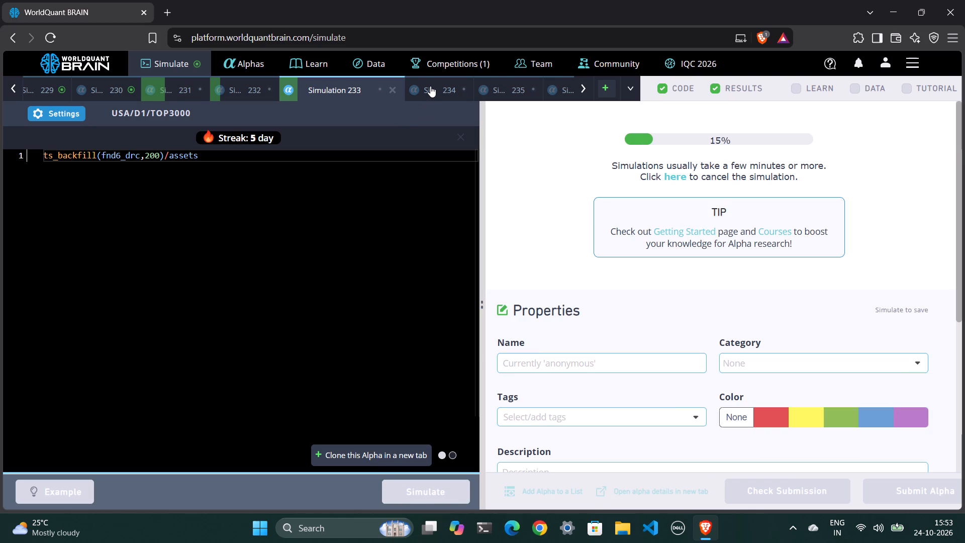
scroll(430, 86, left, 6)
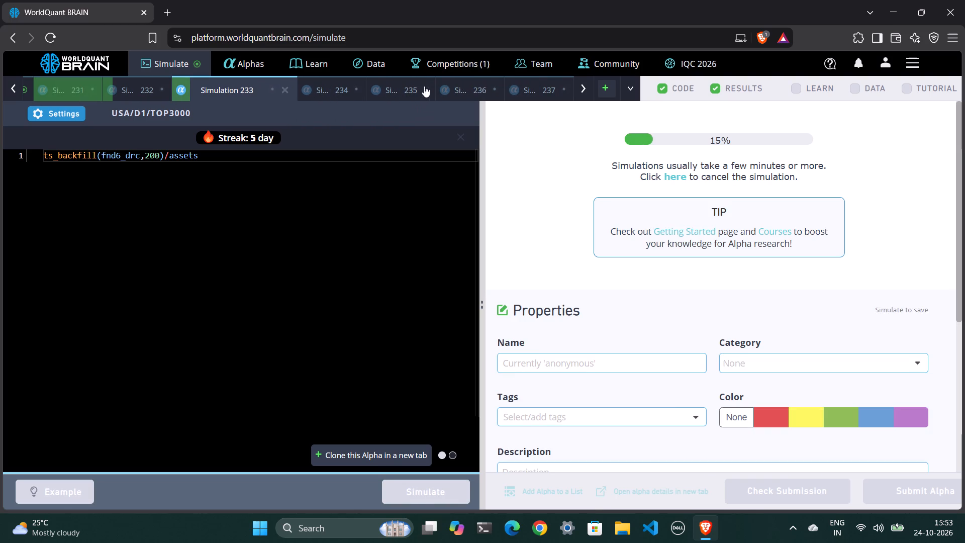
click(322, 87)
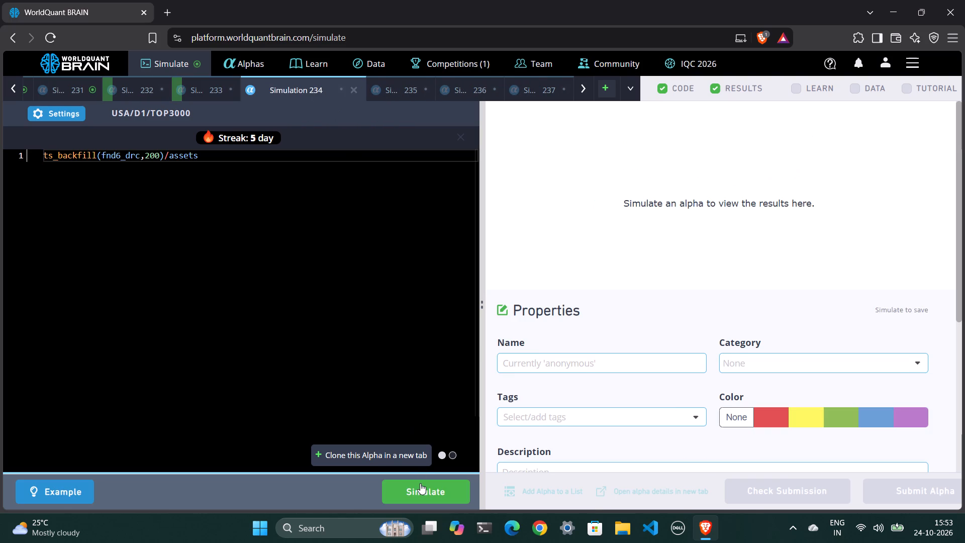
click(420, 483)
Clone the decay 5 Market alpha from the Simulation 237 tab twice and apply decay 6 to the newest clone.
click(528, 85)
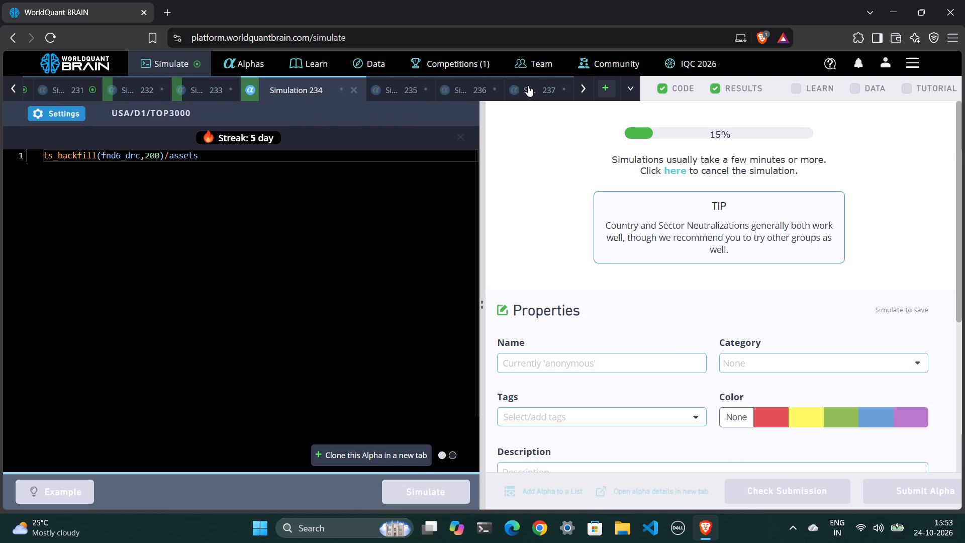
double_click(404, 456)
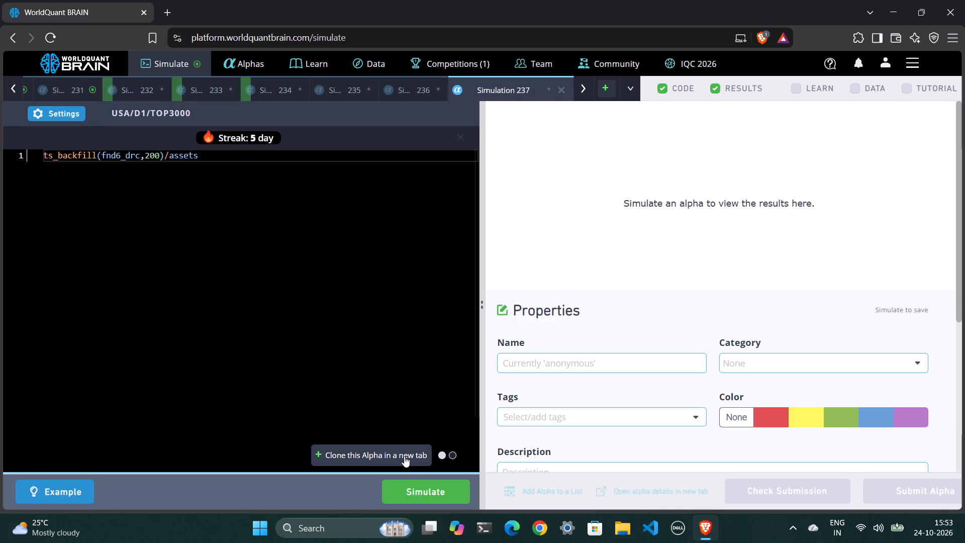
click(58, 119)
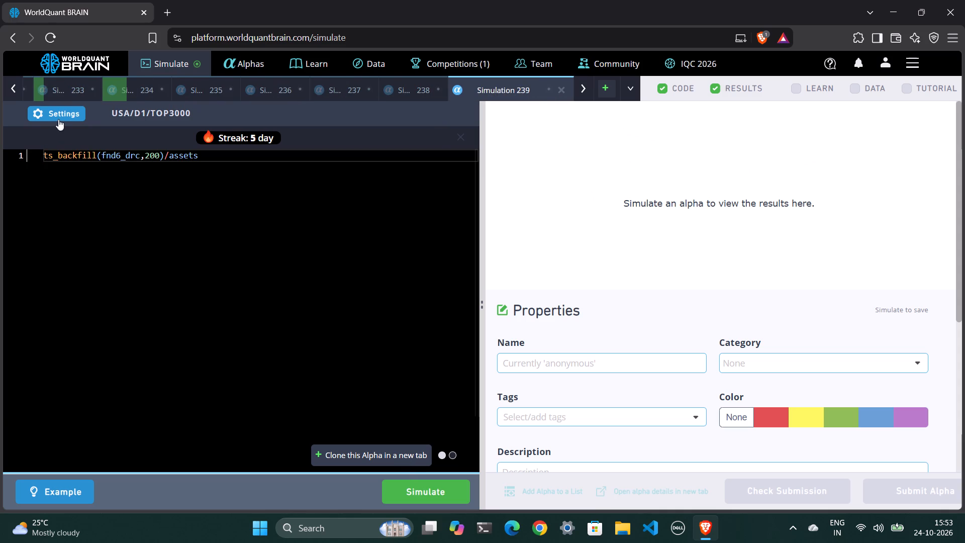
click(266, 293)
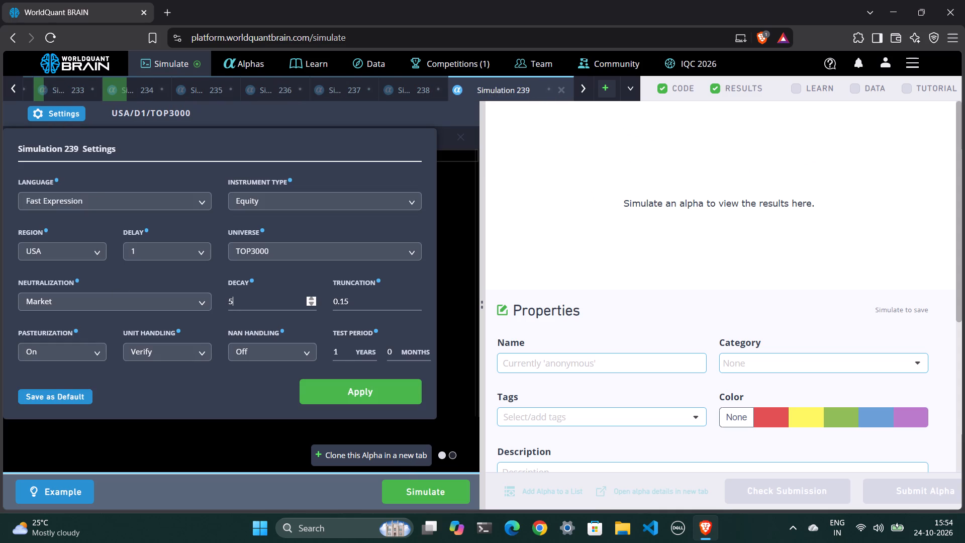
key(BackSpace)
key(6)
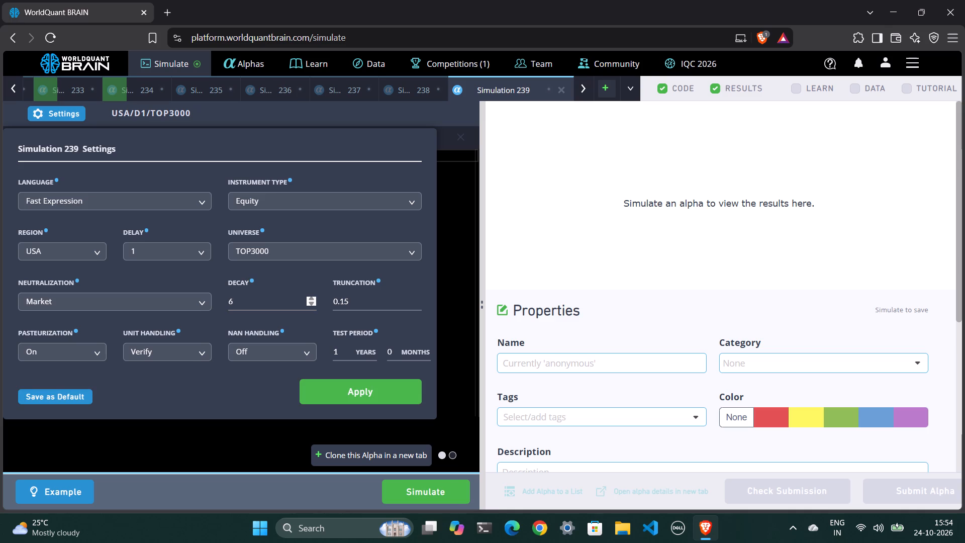
click(331, 392)
Clone the decay 6 Market alpha in a new tab and apply Sector neutralization to the clone.
click(354, 452)
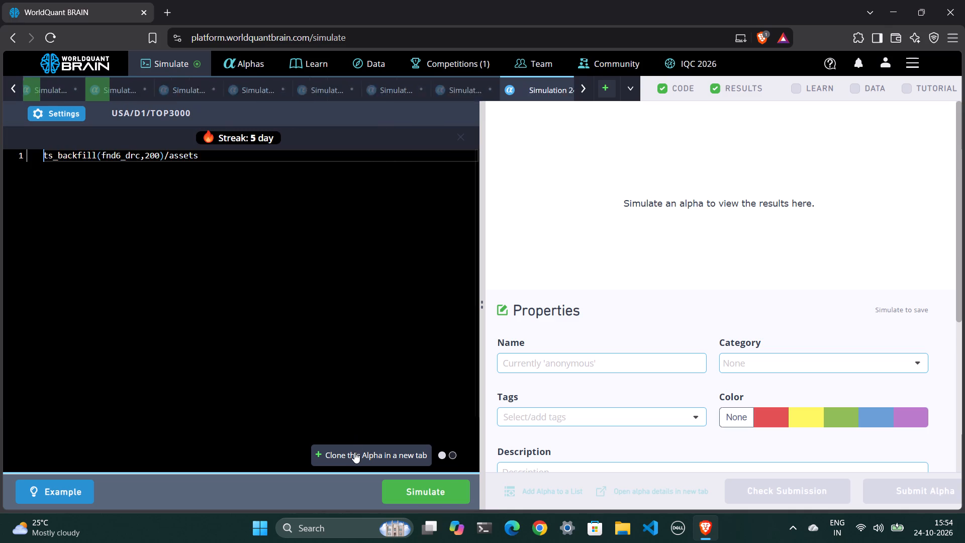
click(49, 115)
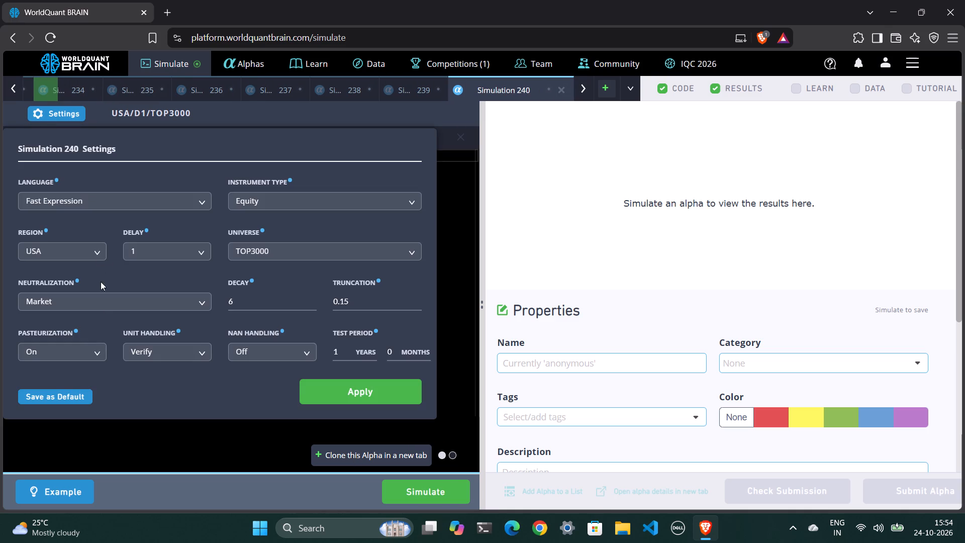
click(92, 305)
click(77, 358)
click(311, 387)
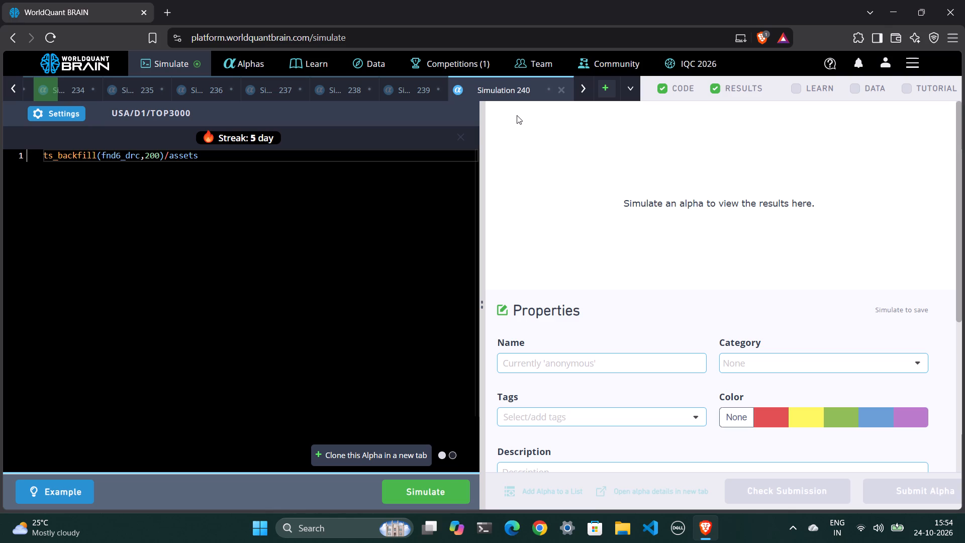
Check the simulation settings of the Simulation 240 and Simulation 239 tabs, finishing in Simulation 240.
click(55, 107)
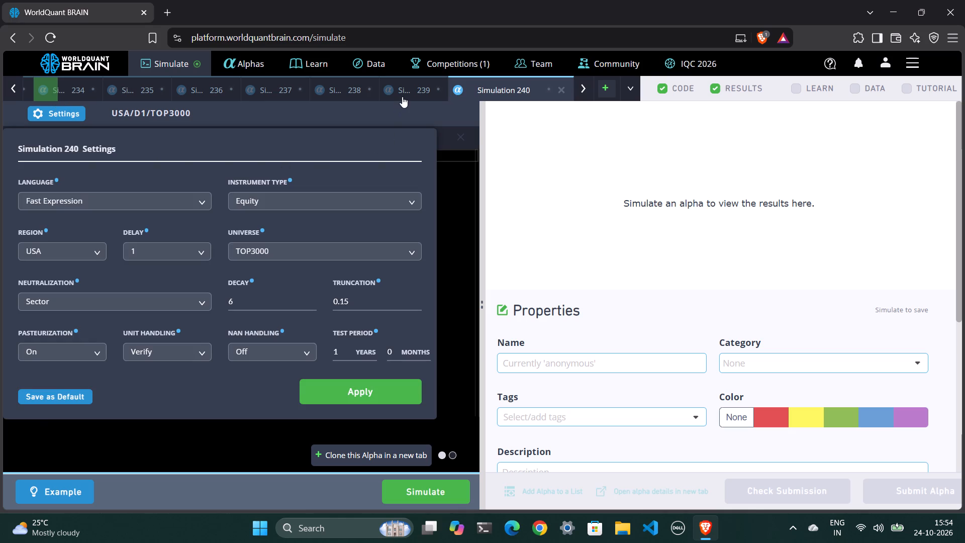
click(403, 96)
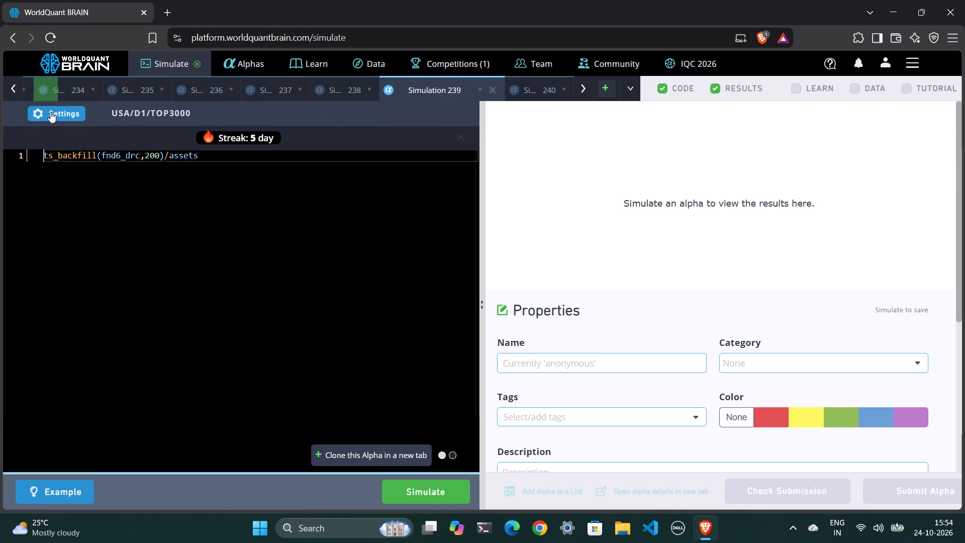
click(50, 112)
click(526, 88)
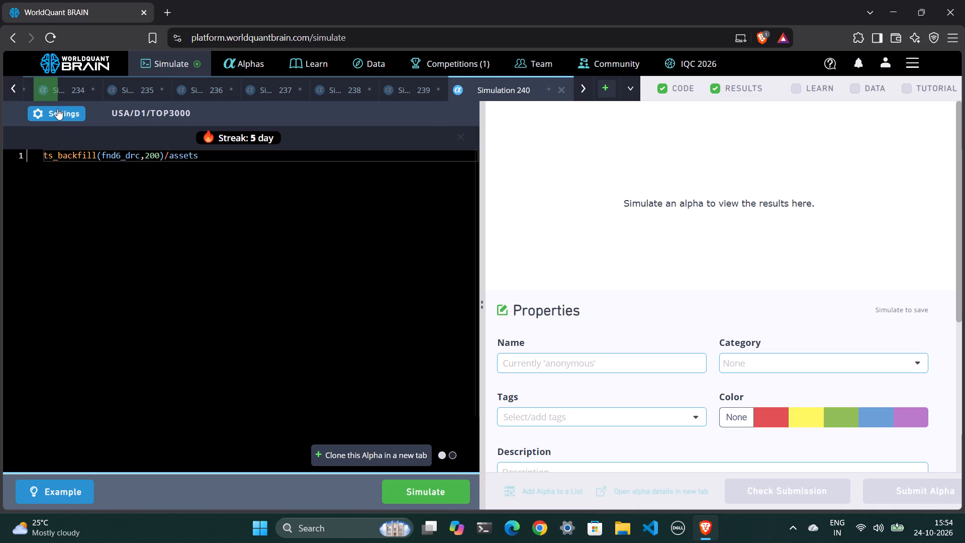
click(57, 109)
click(376, 394)
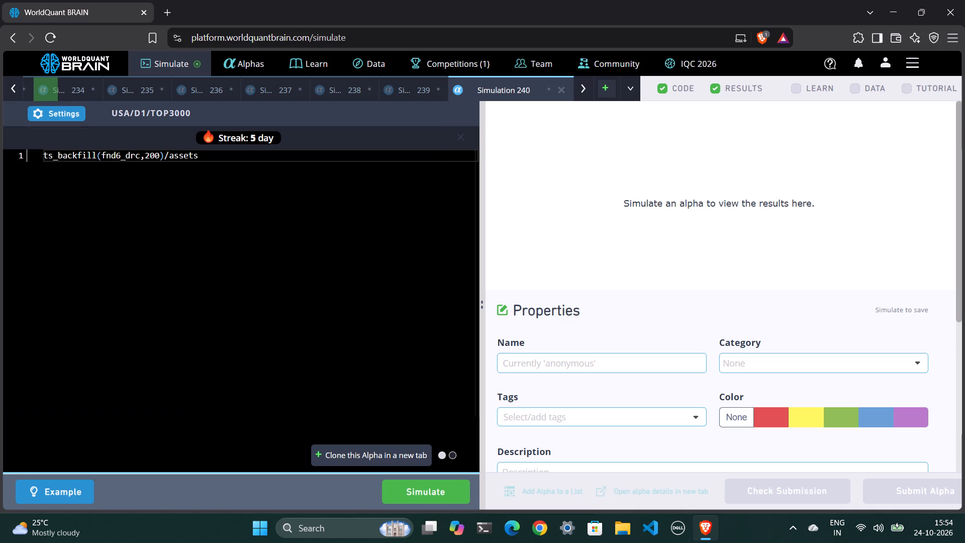
Clone the decay 6 Sector alpha in a new tab and apply Industry neutralization to the clone.
click(365, 450)
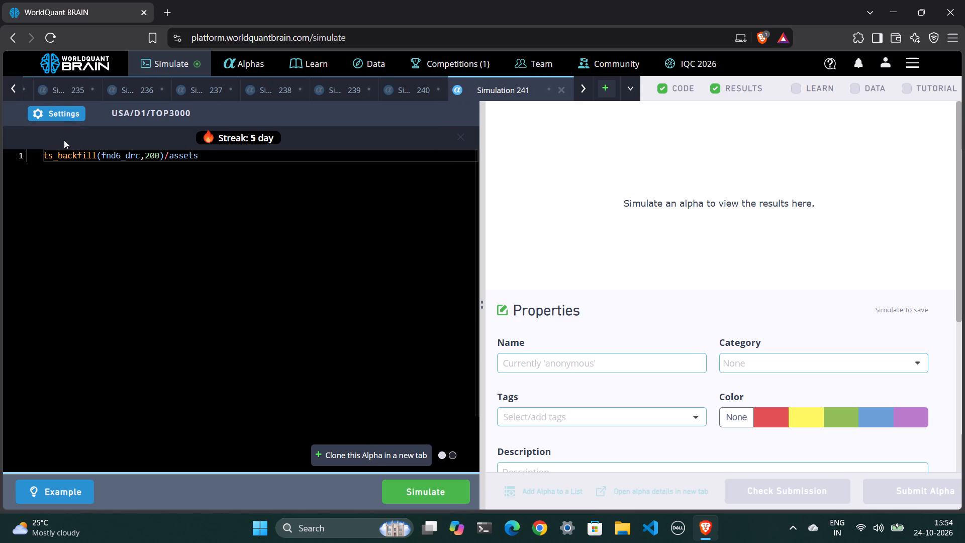
click(56, 115)
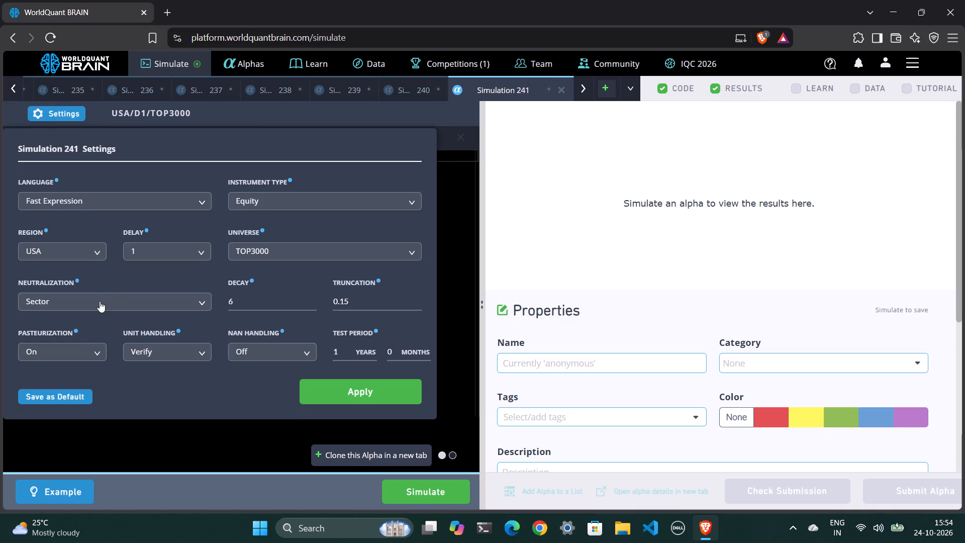
click(100, 301)
click(88, 382)
click(310, 385)
Clone the decay 6 Industry alpha in a new tab and apply Subindustry neutralization to the clone.
click(345, 455)
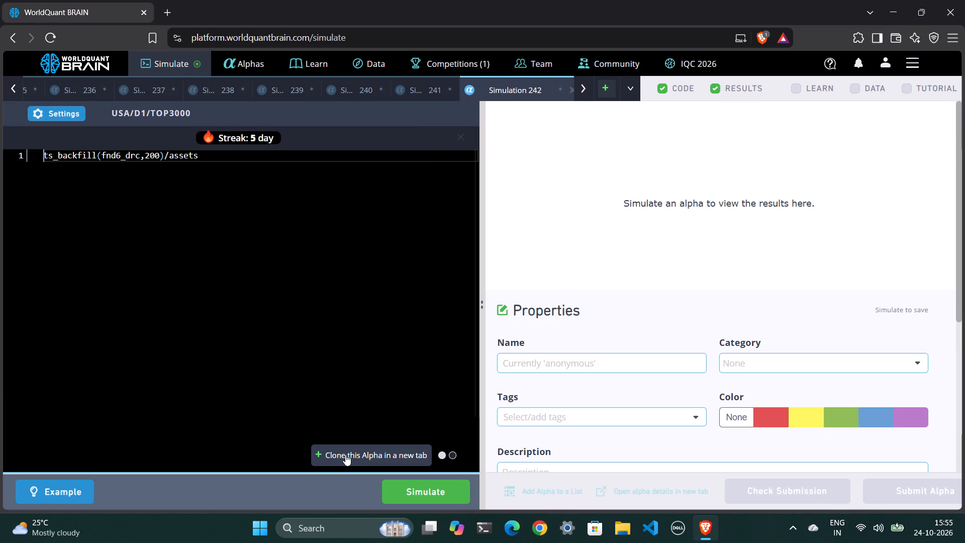
click(51, 110)
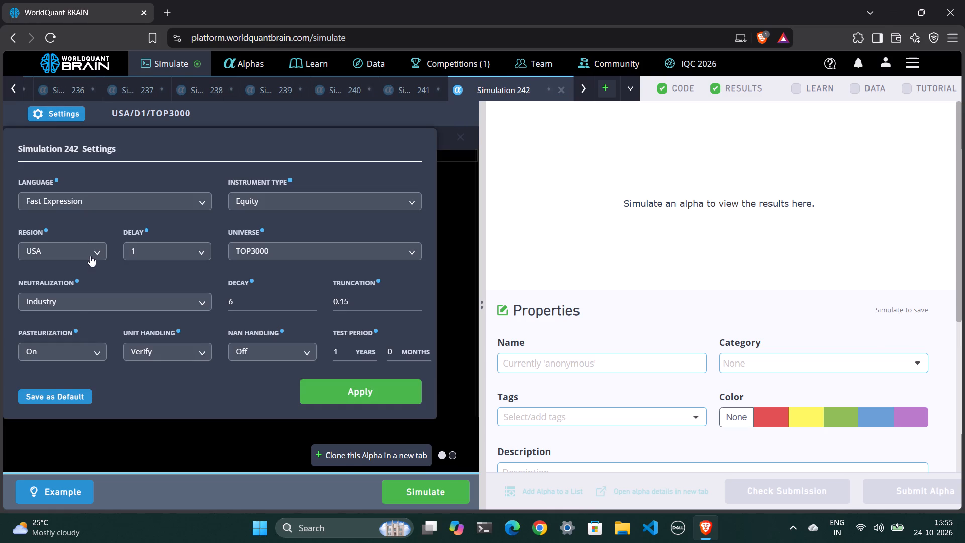
click(74, 302)
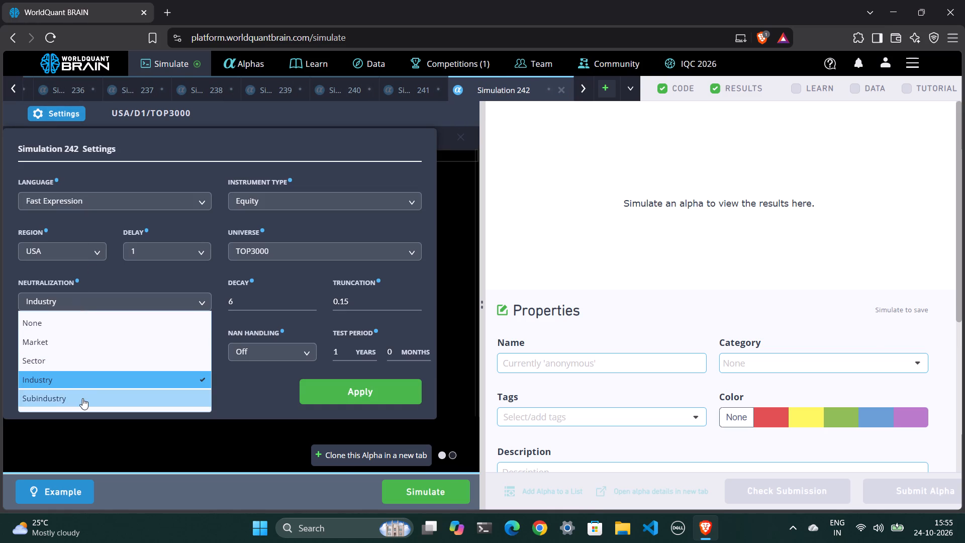
click(82, 398)
click(313, 392)
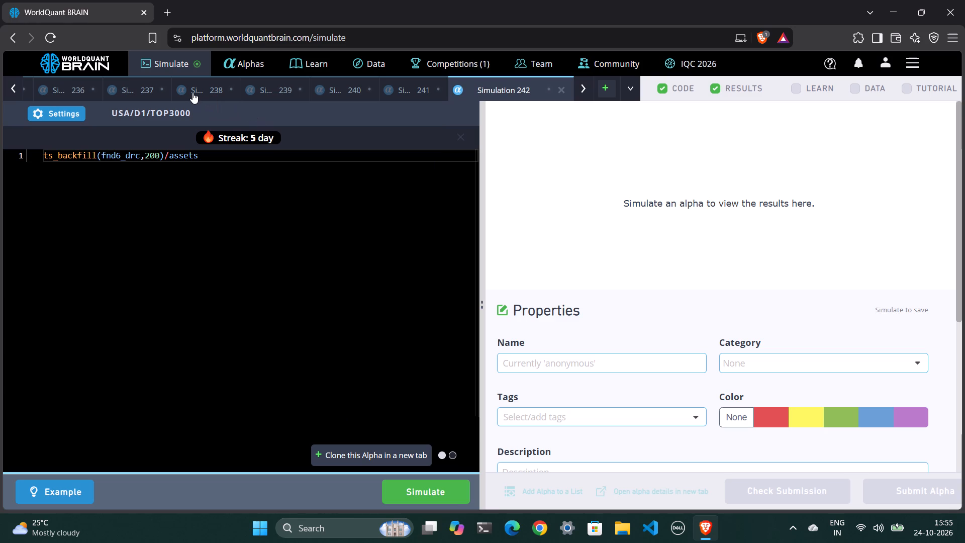
Run the simulations in the Simulation 235, 236 and 237 tabs.
scroll(192, 93, right, 5)
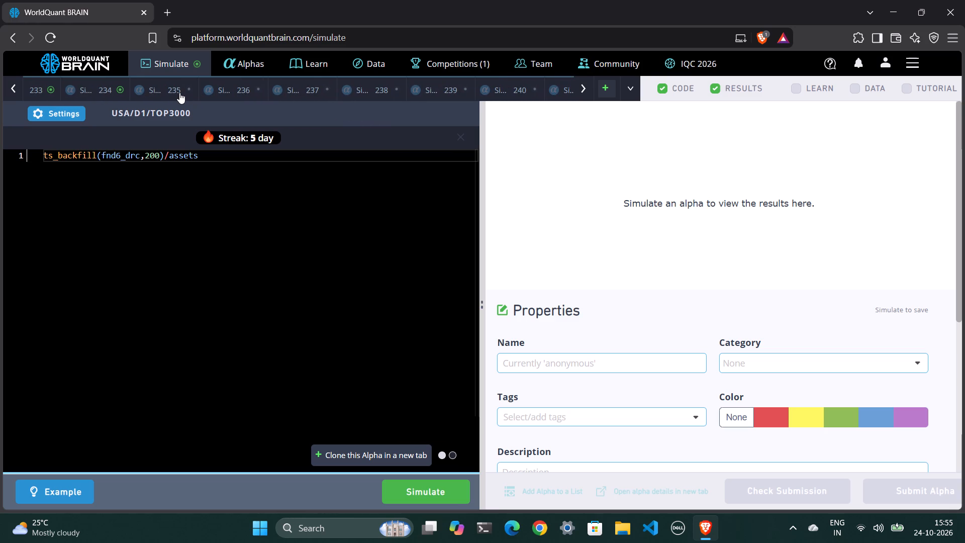
click(173, 93)
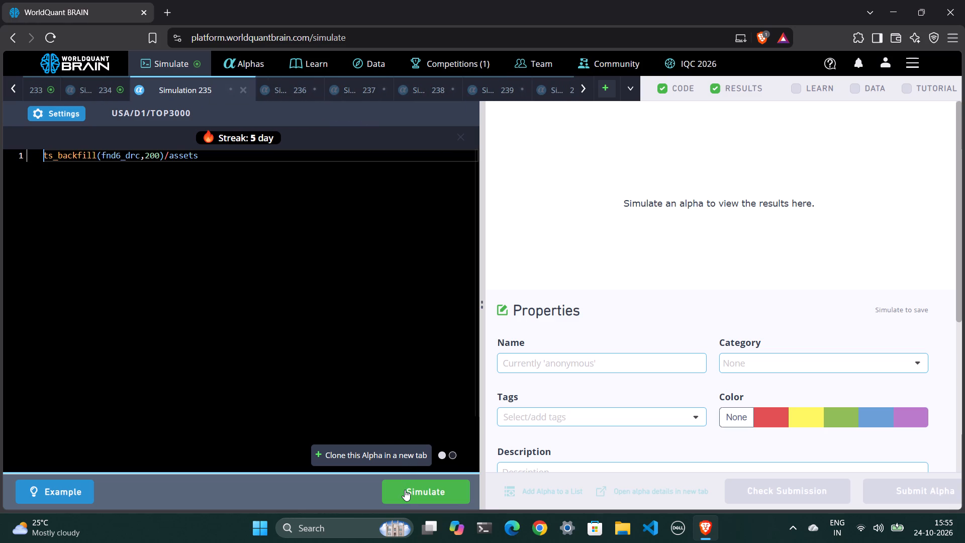
click(405, 491)
click(288, 92)
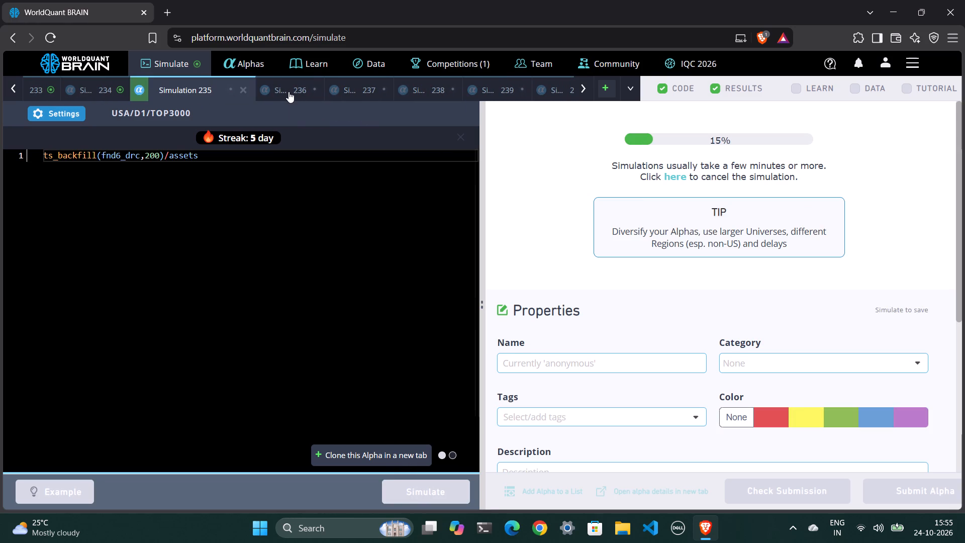
click(419, 483)
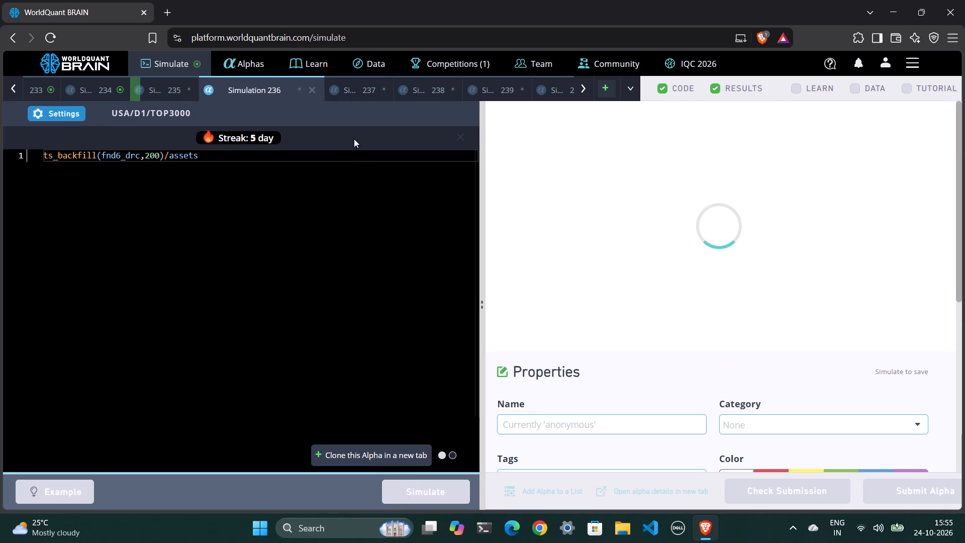
click(357, 90)
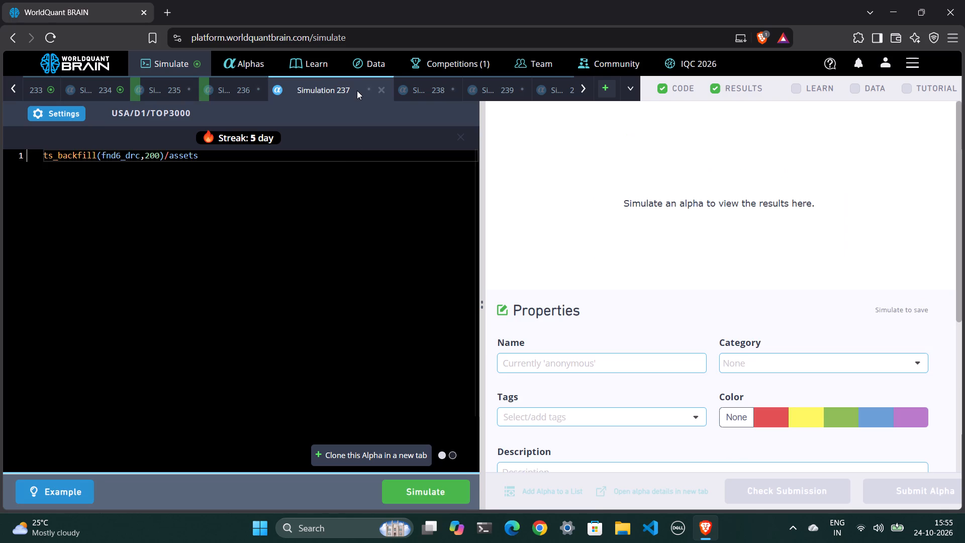
click(416, 490)
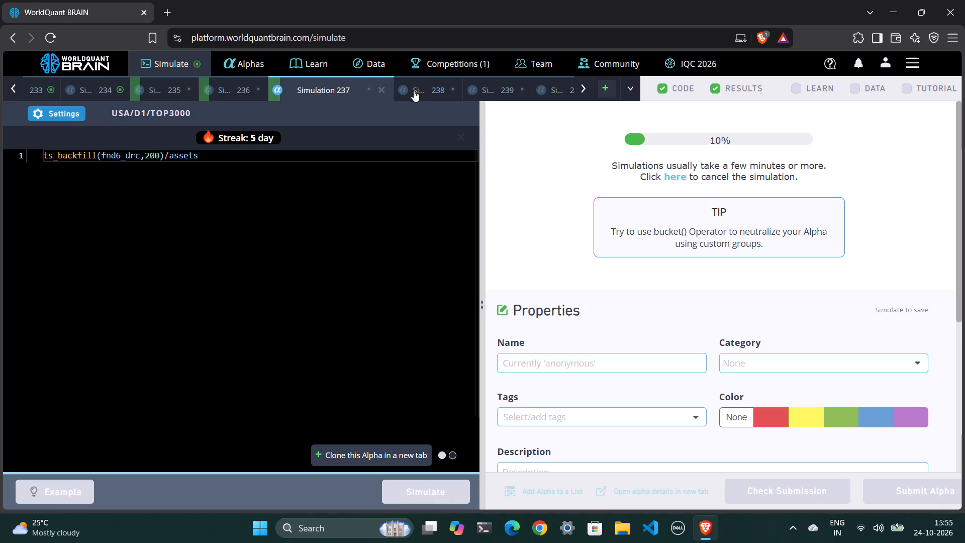
scroll(414, 89, left, 1)
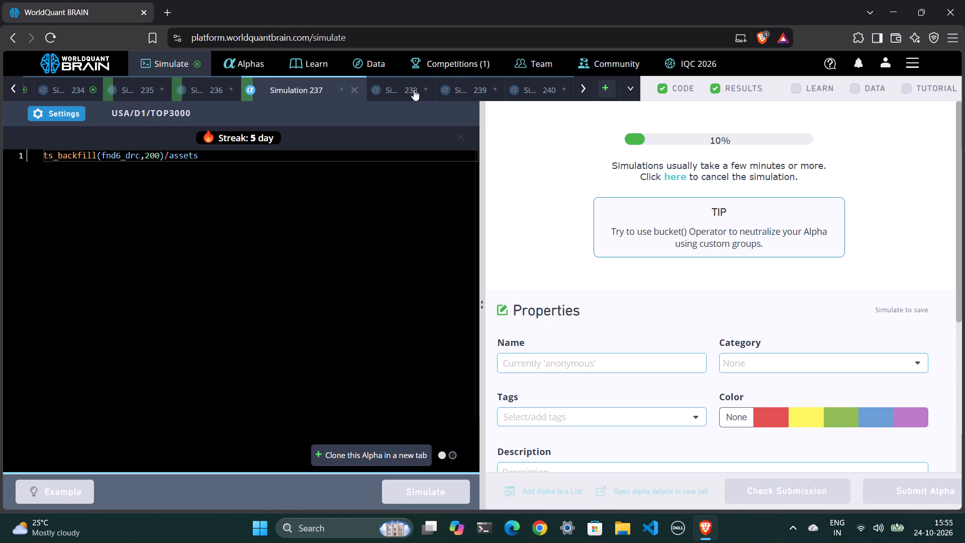
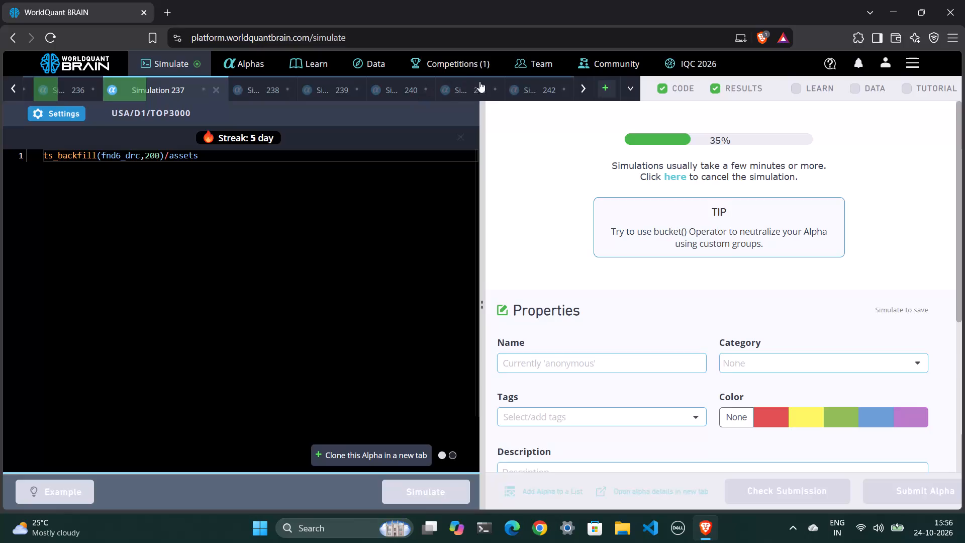
Clone the Simulation 242 alpha in a new tab and apply a decay of 7 to the clone.
click(513, 92)
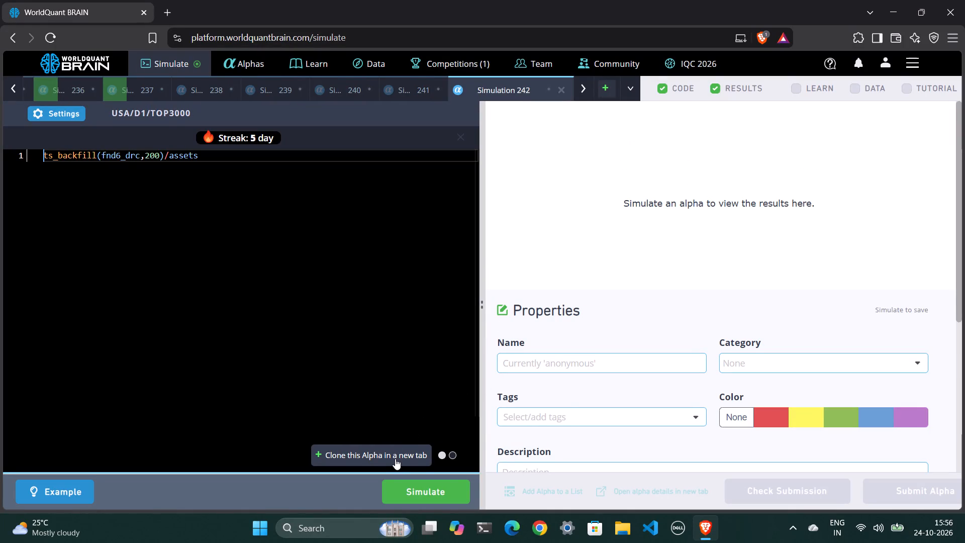
click(395, 459)
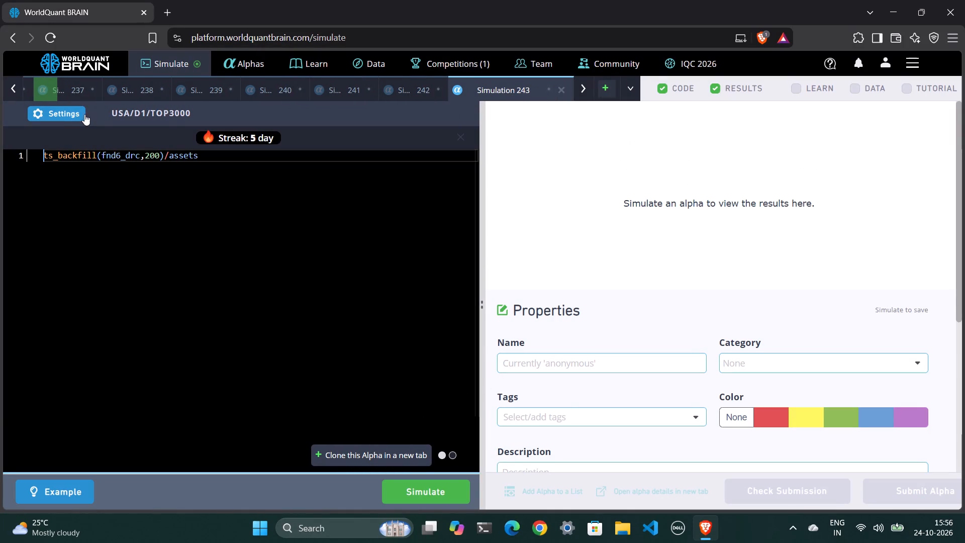
click(72, 113)
drag(252, 308, 250, 299)
key(BackSpace)
key(7)
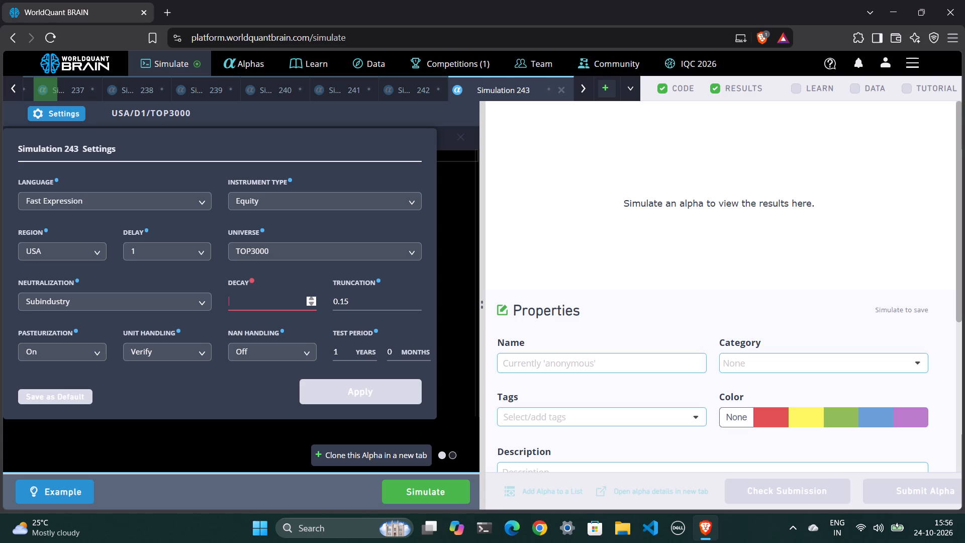
click(340, 392)
Clone the decay 7 Subindustry alpha in a new tab and apply Industry neutralization to the clone.
click(352, 453)
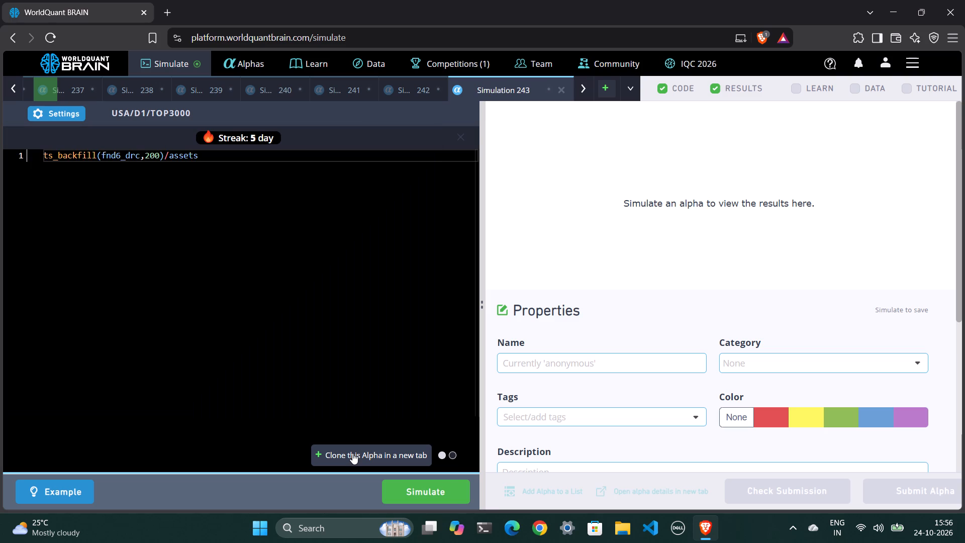
click(58, 119)
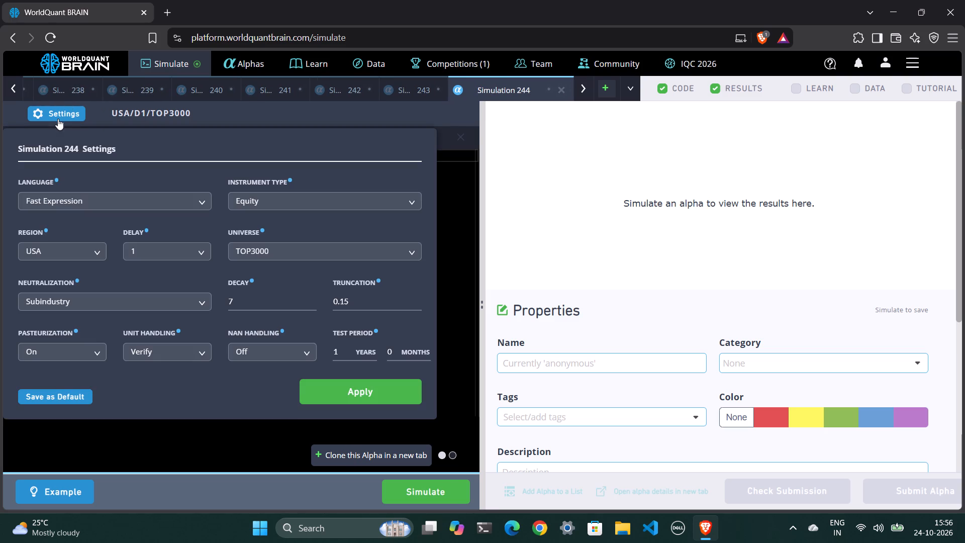
click(75, 298)
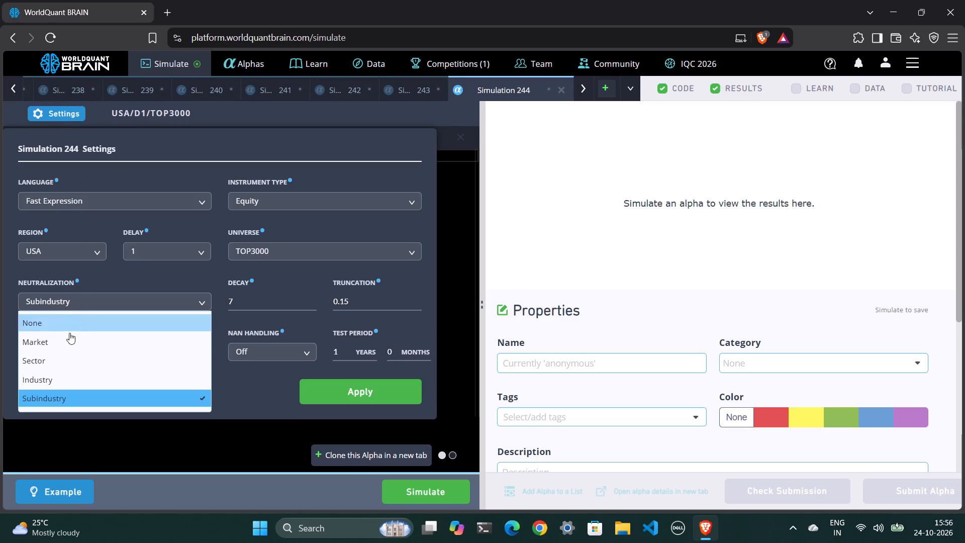
click(53, 374)
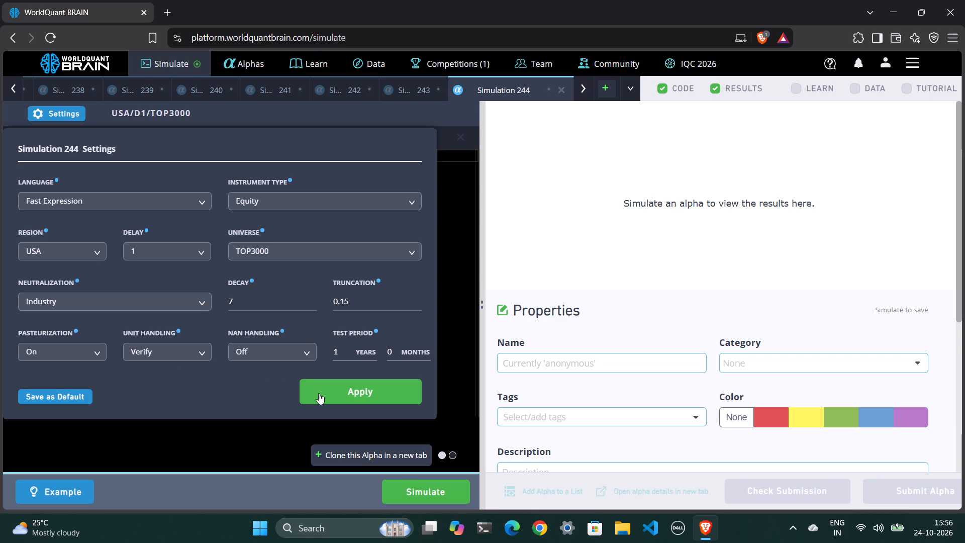
click(319, 393)
Clone the decay 7 Industry alpha in a new tab and apply Sector neutralization to the clone.
click(350, 451)
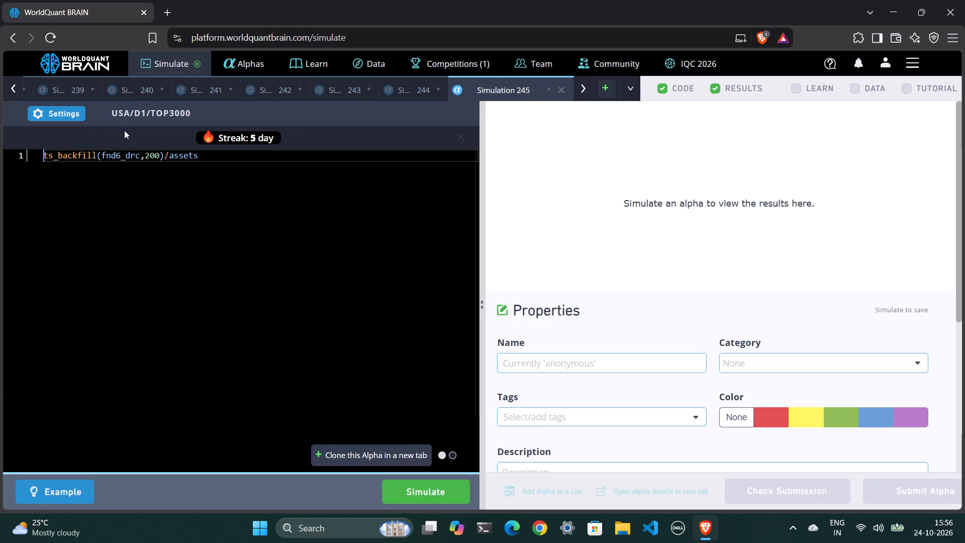
click(69, 113)
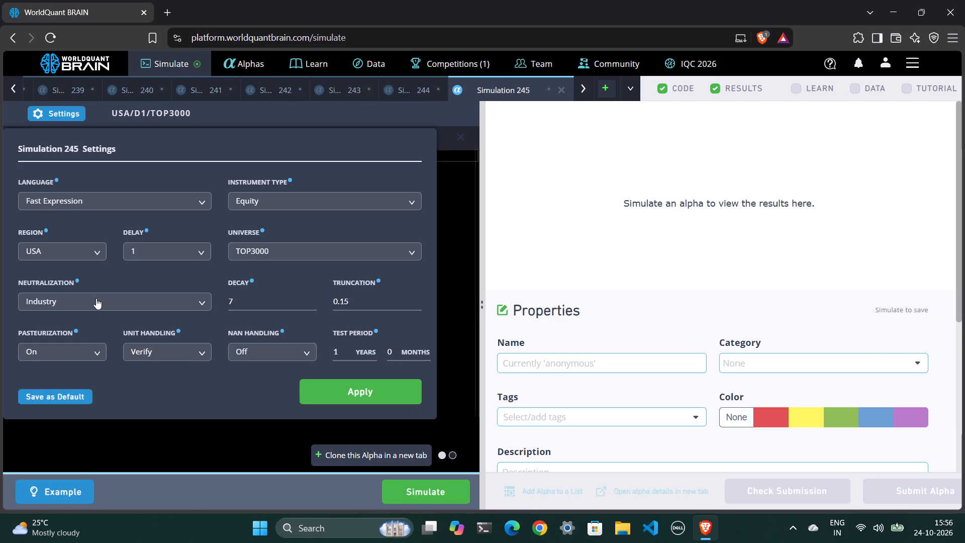
click(96, 298)
click(77, 352)
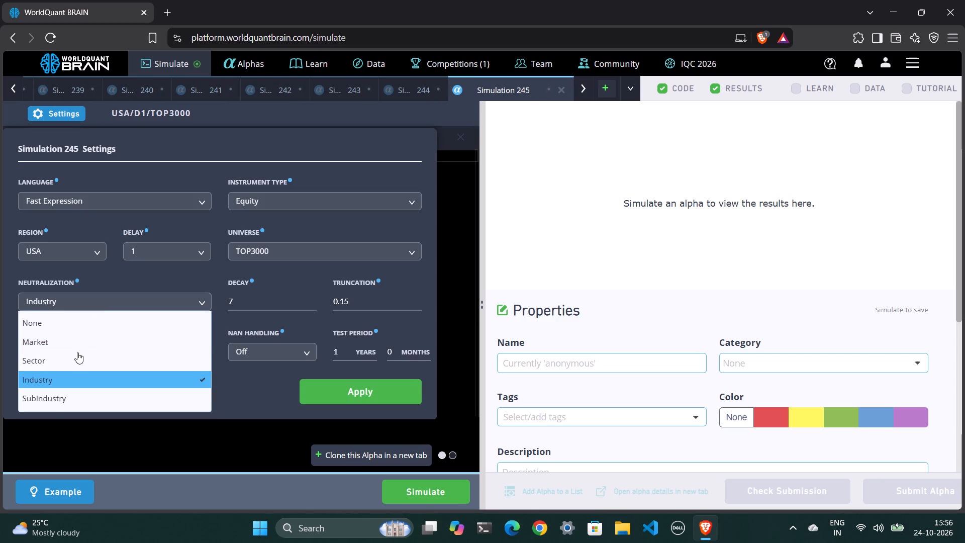
click(318, 390)
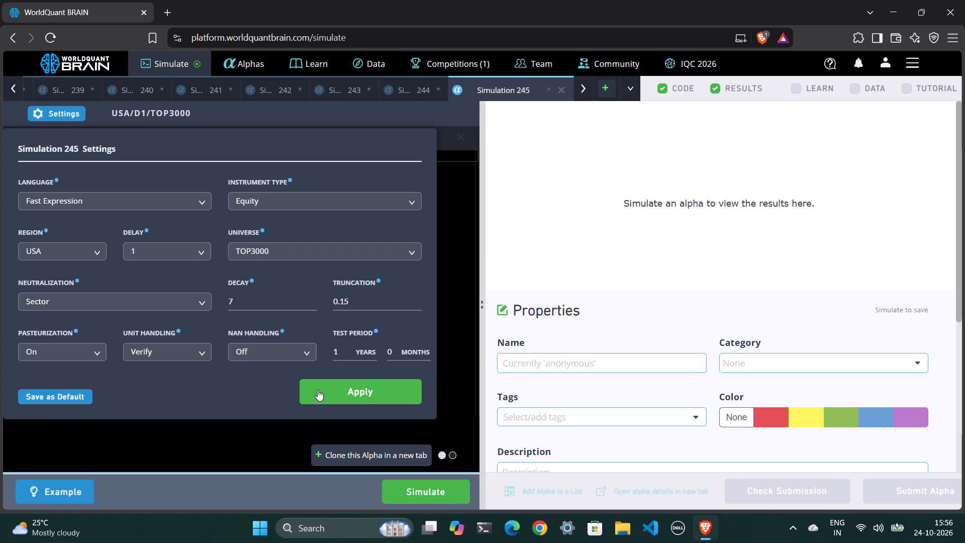
Clone the decay 7 Sector alpha in a new tab and apply Market neutralization to the clone.
click(343, 446)
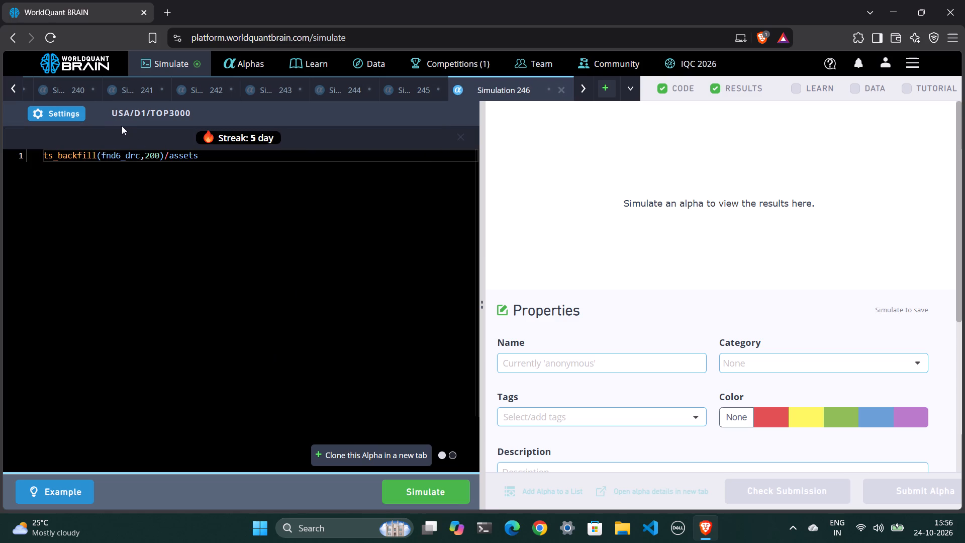
click(80, 110)
click(75, 309)
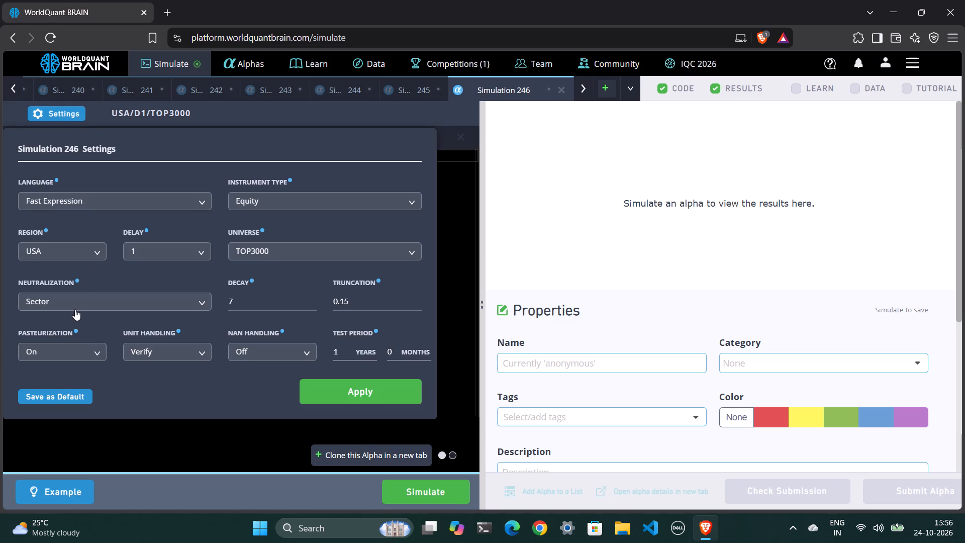
click(62, 336)
click(318, 392)
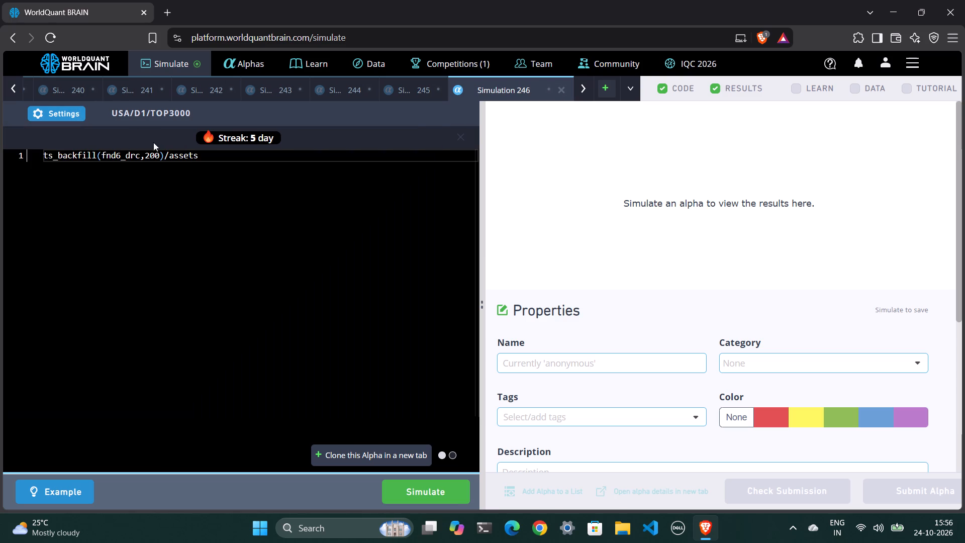
Run the simulations in the Simulation 238, 239 and 240 tabs.
scroll(101, 85, right, 4)
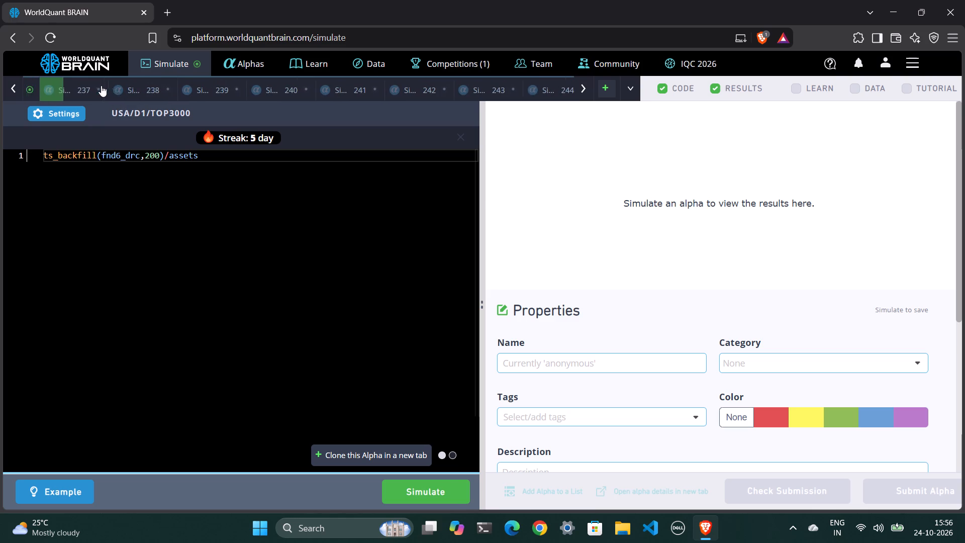
scroll(101, 85, right, 2)
click(206, 91)
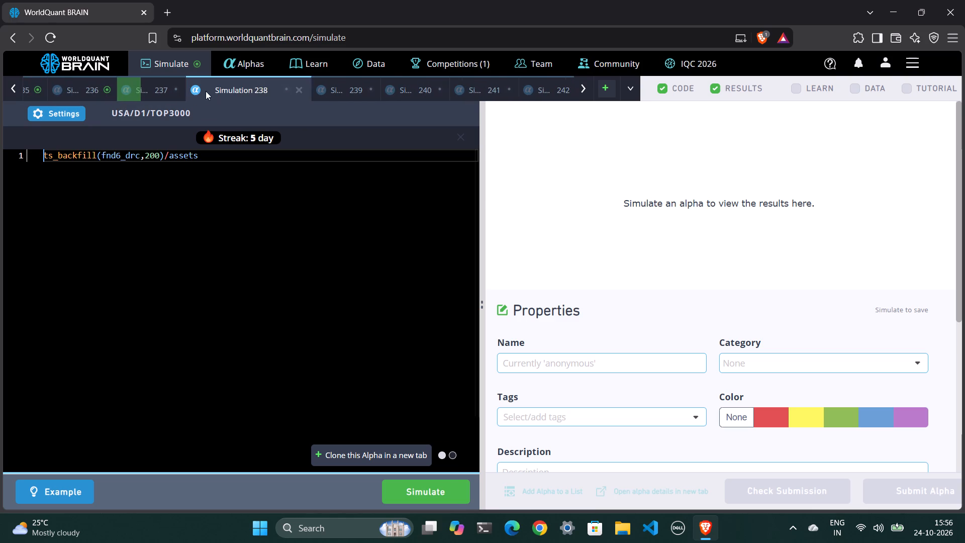
click(423, 486)
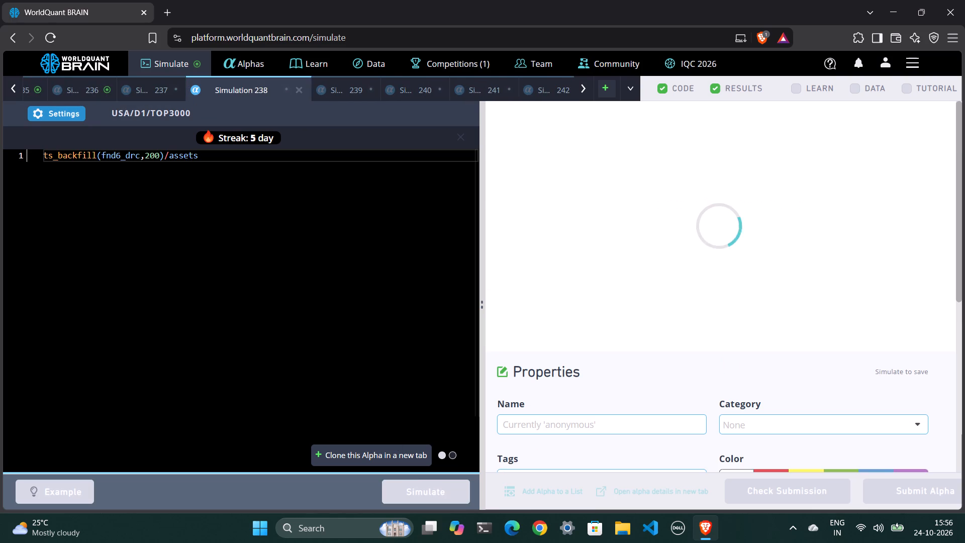
click(336, 95)
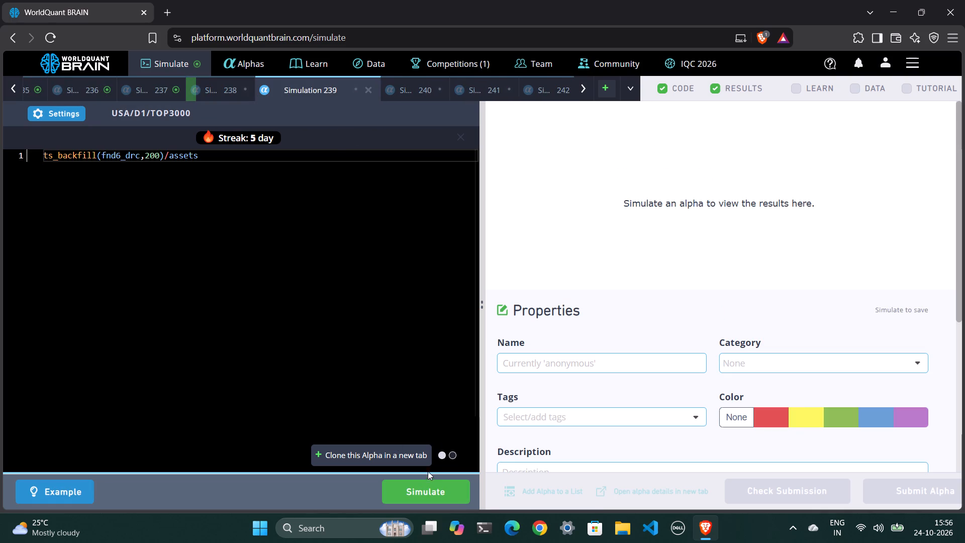
click(418, 484)
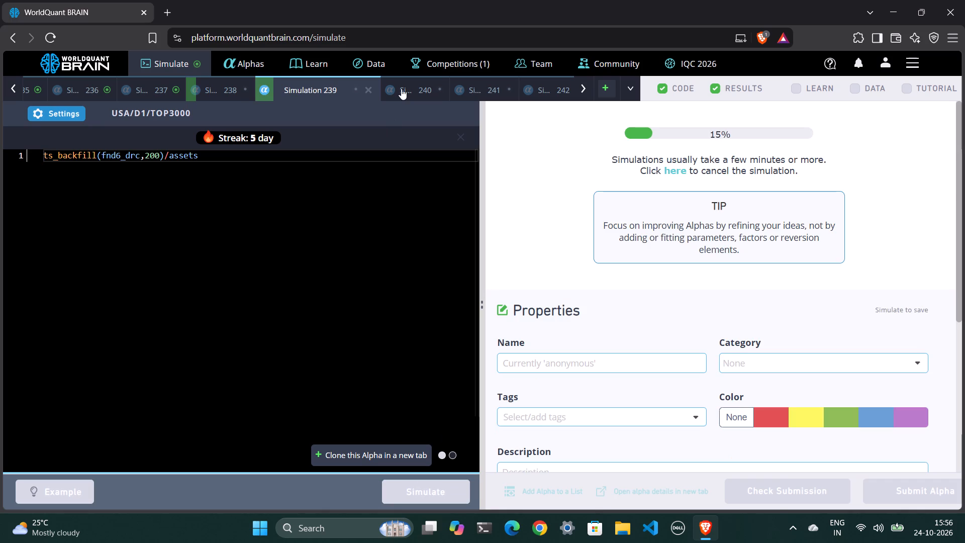
click(401, 88)
click(401, 486)
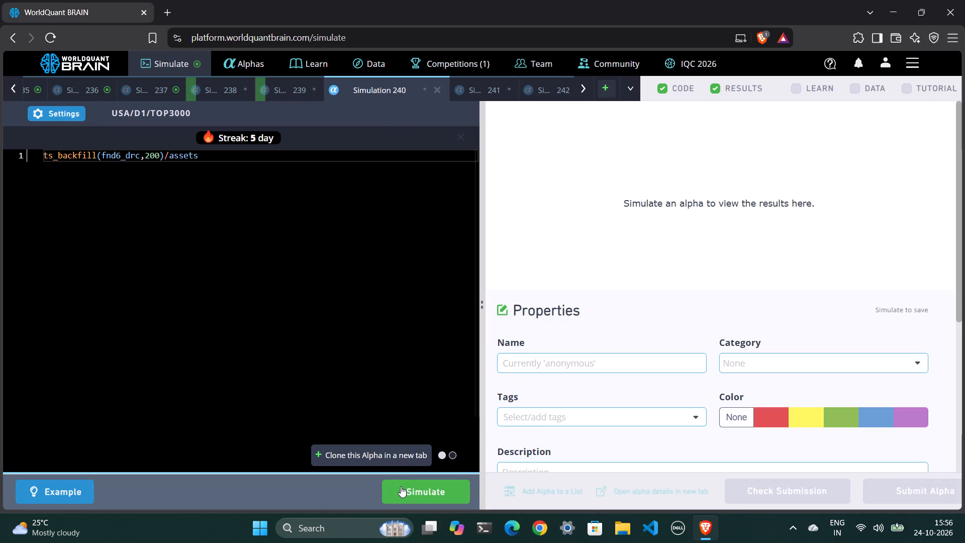
Clone the Simulation 246 alpha in a new tab and apply a decay of 8 to the clone.
scroll(368, 88, left, 5)
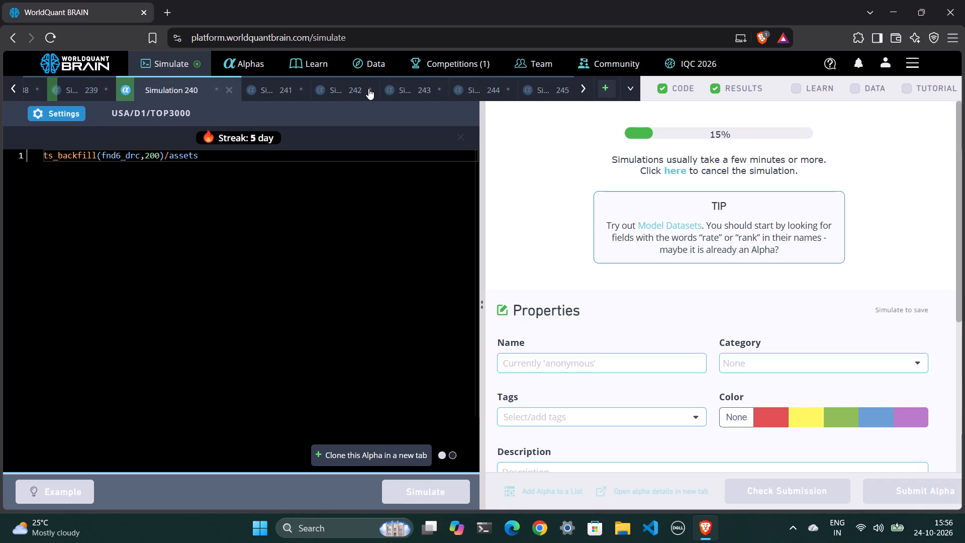
scroll(368, 88, left, 2)
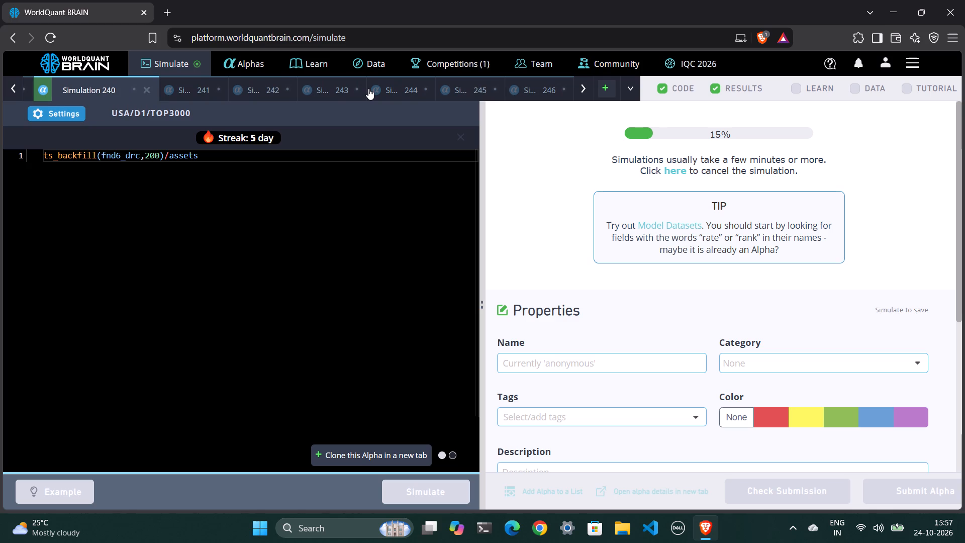
scroll(368, 88, up, 1)
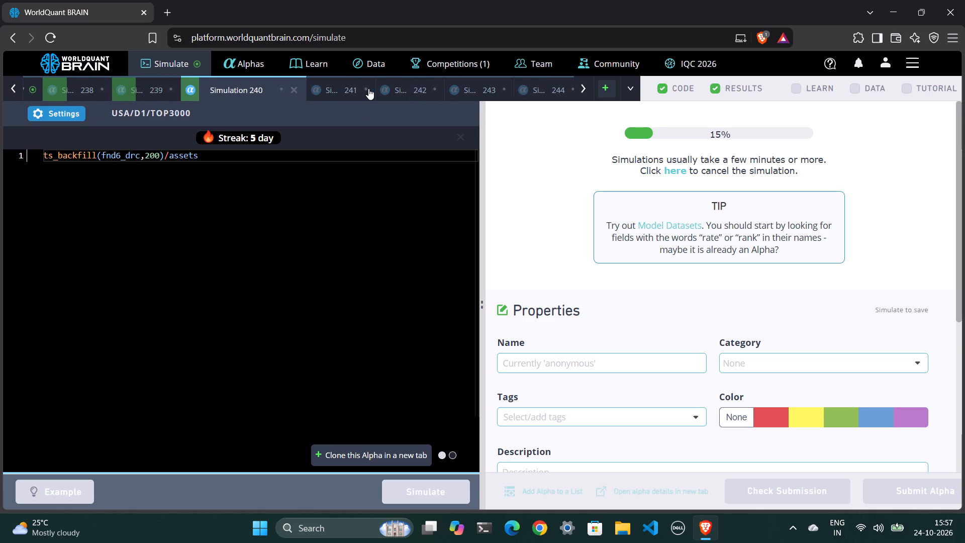
scroll(368, 88, up, 1)
scroll(368, 88, left, 3)
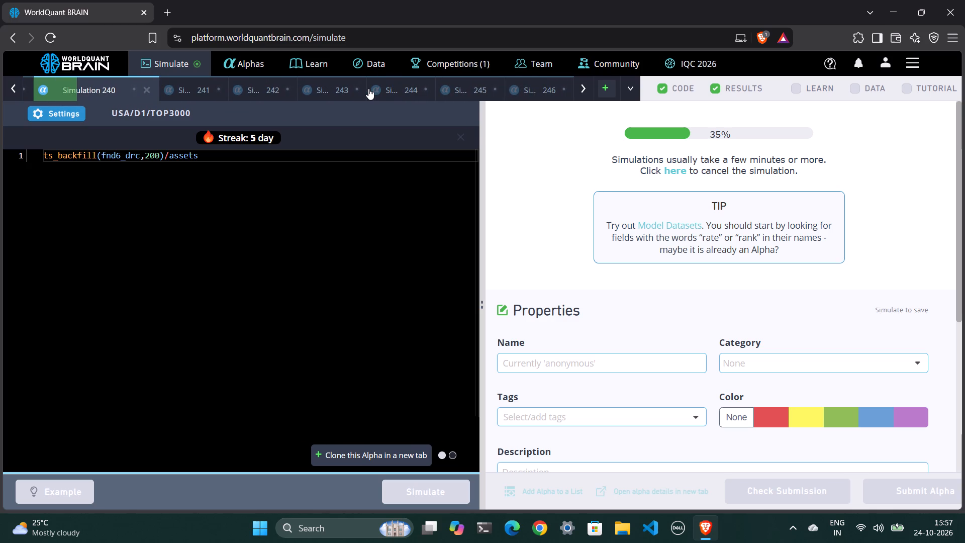
click(542, 88)
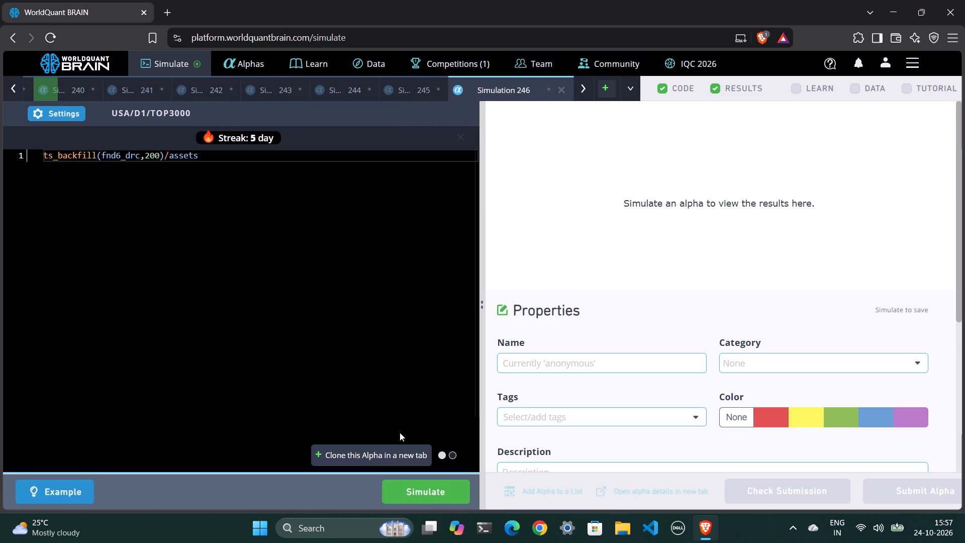
click(391, 452)
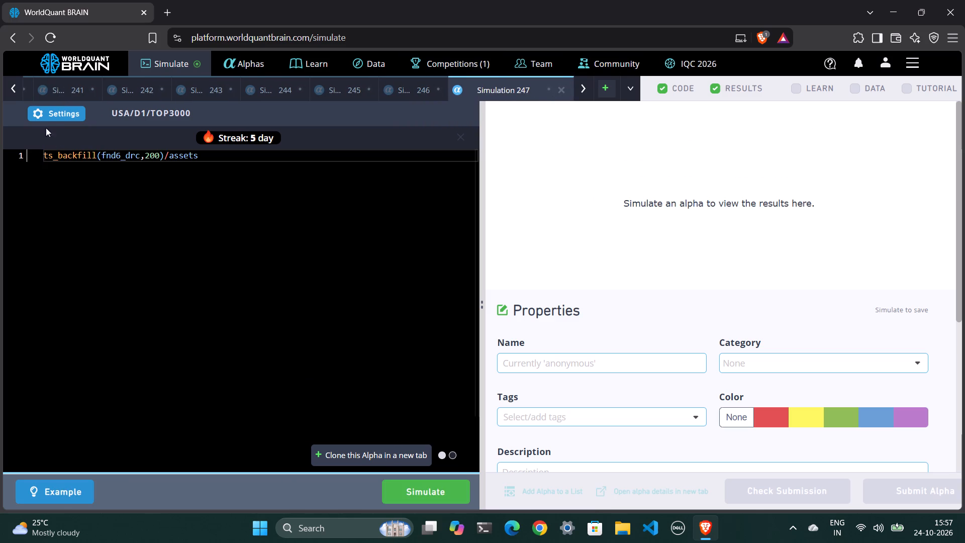
click(40, 112)
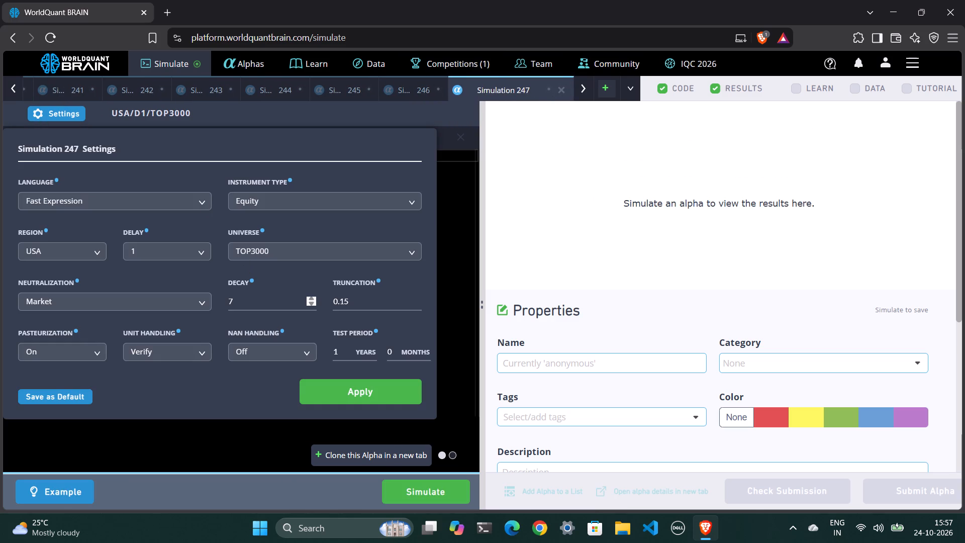
click(245, 296)
key(BackSpace)
key(8)
click(351, 400)
Clone the decay 8 Market alpha in a new tab and apply Sector neutralization to the clone.
click(356, 455)
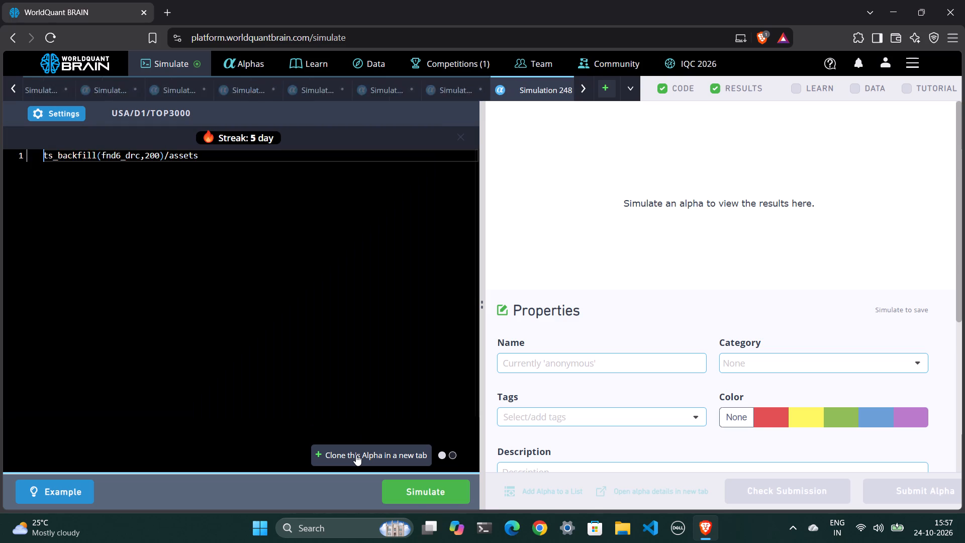
click(53, 111)
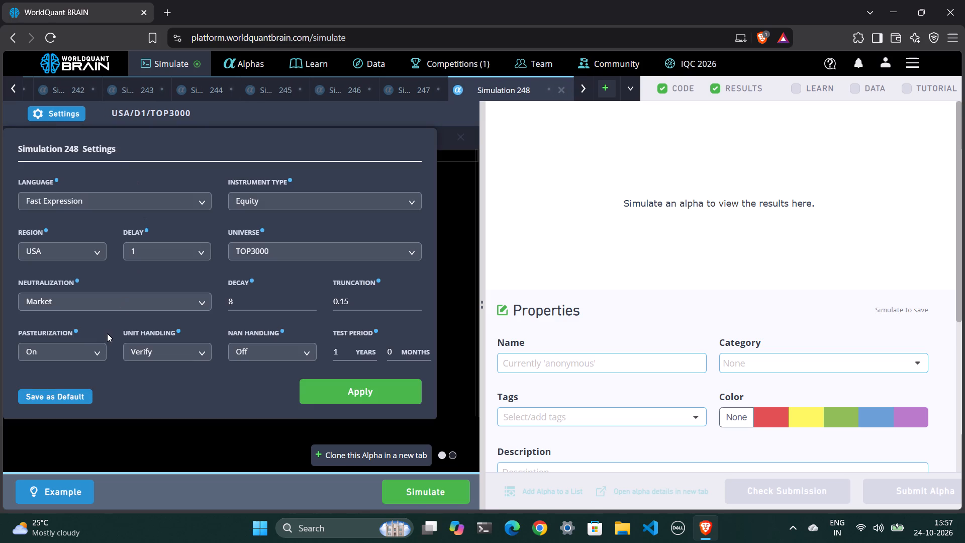
click(110, 302)
click(97, 357)
click(327, 394)
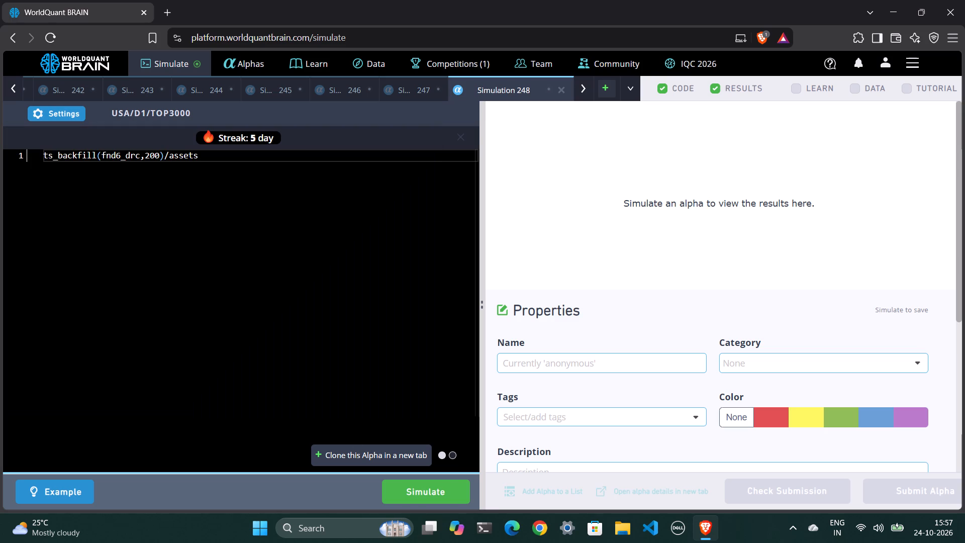
Clone the decay 8 Sector alpha in a new tab and apply Industry neutralization to the clone.
click(356, 456)
click(74, 113)
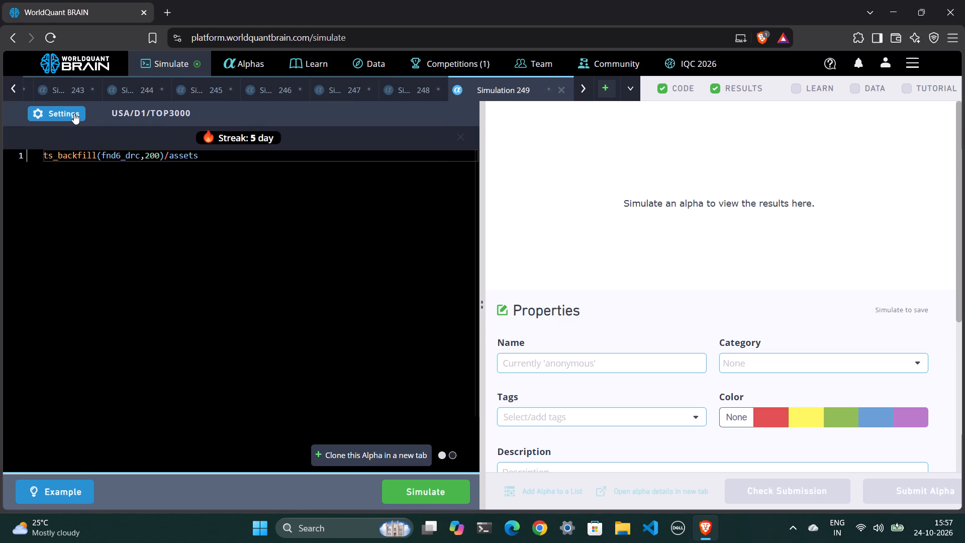
click(106, 297)
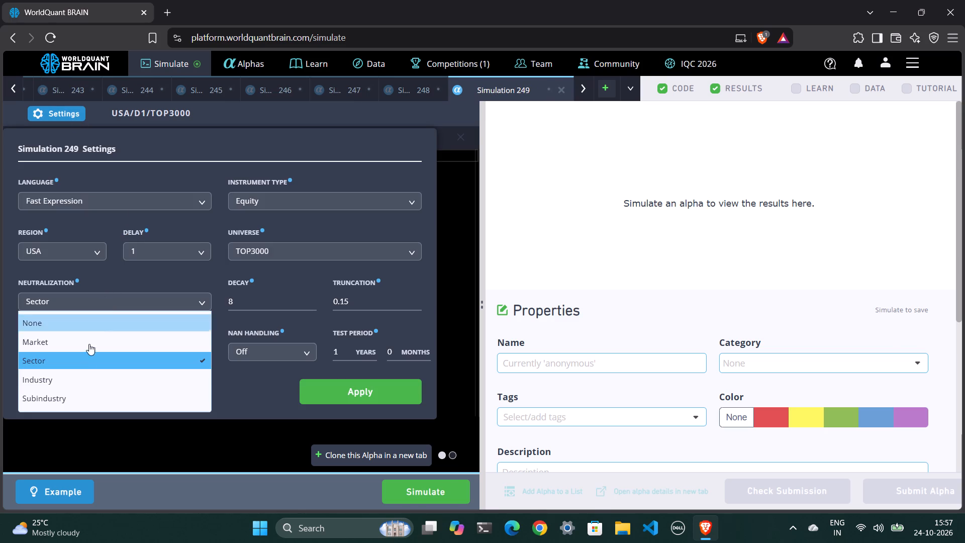
click(76, 369)
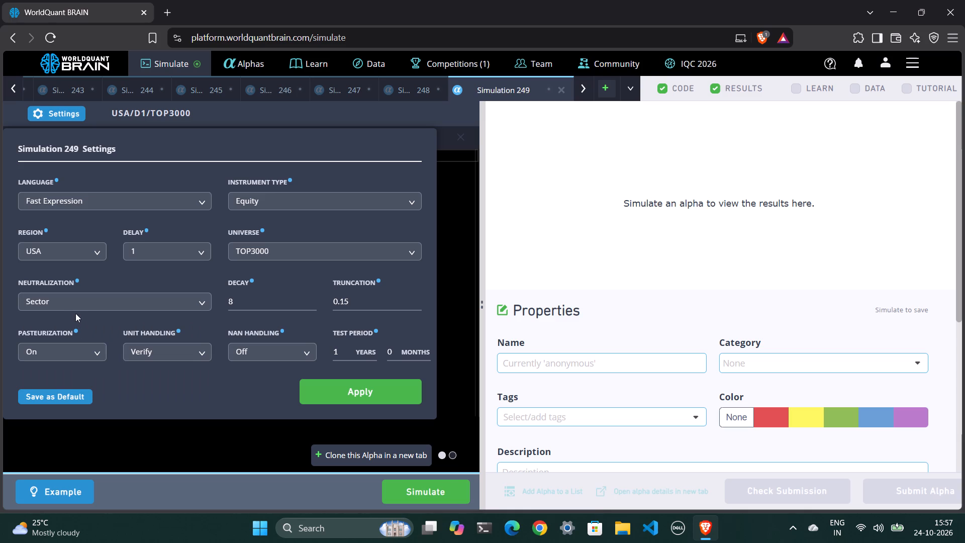
click(76, 305)
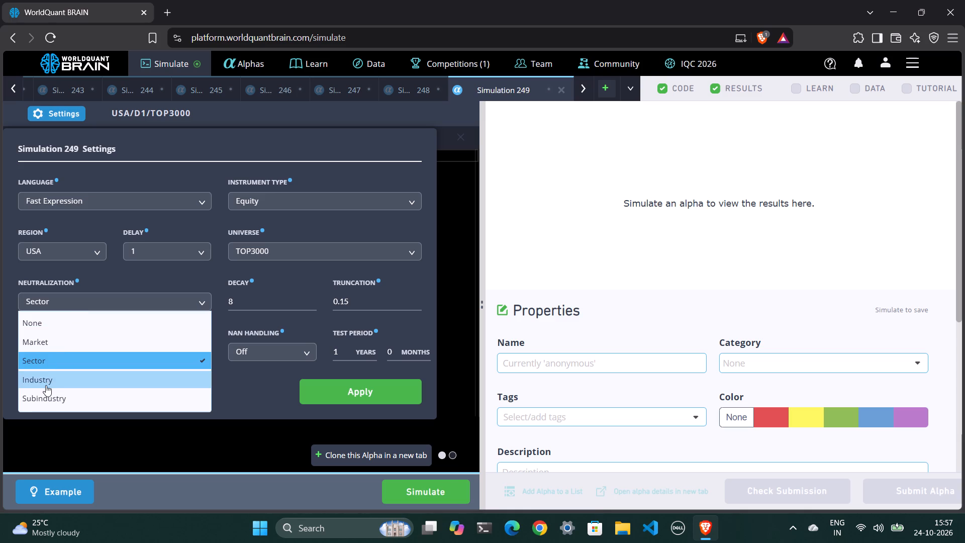
click(46, 385)
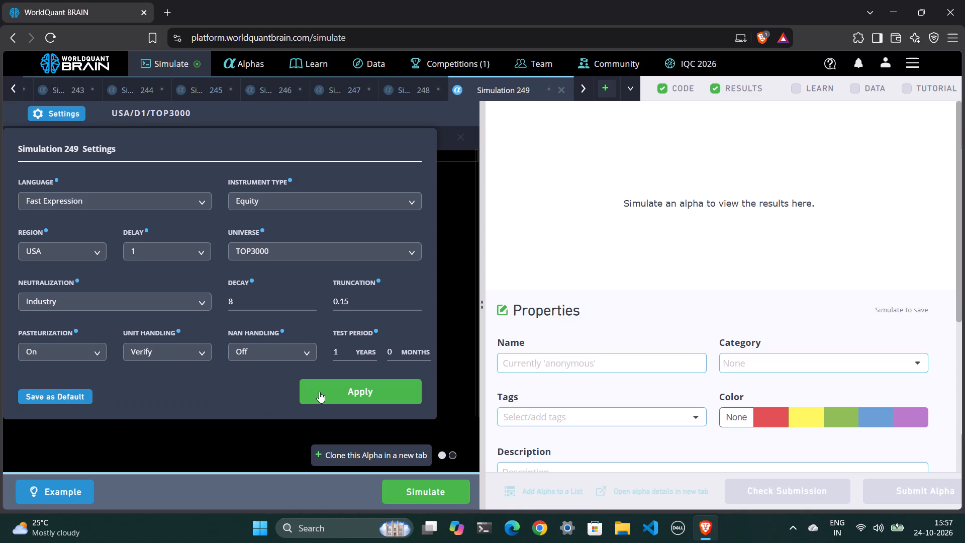
click(319, 392)
Clone the decay 8 Industry alpha in a new tab and apply Subindustry neutralization to the clone.
click(341, 451)
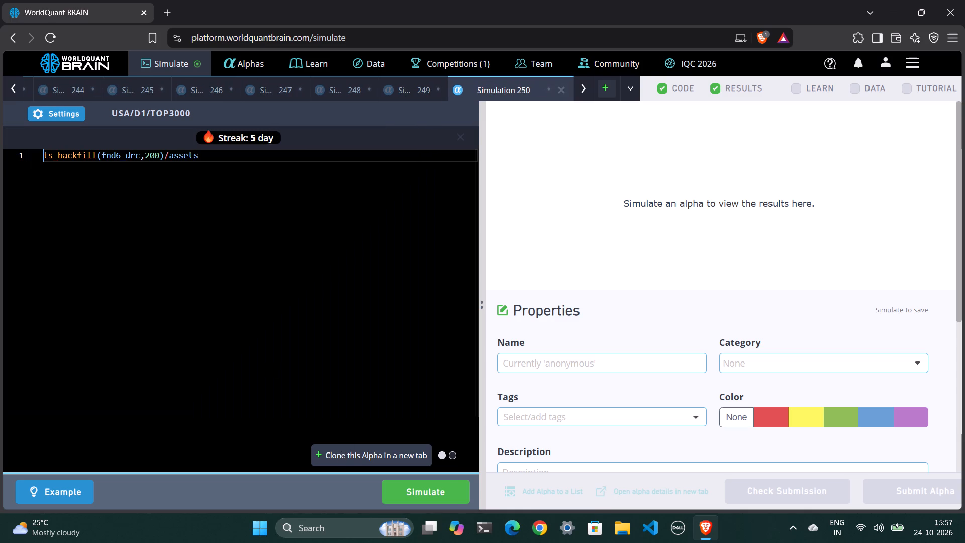
click(70, 117)
click(118, 300)
click(85, 393)
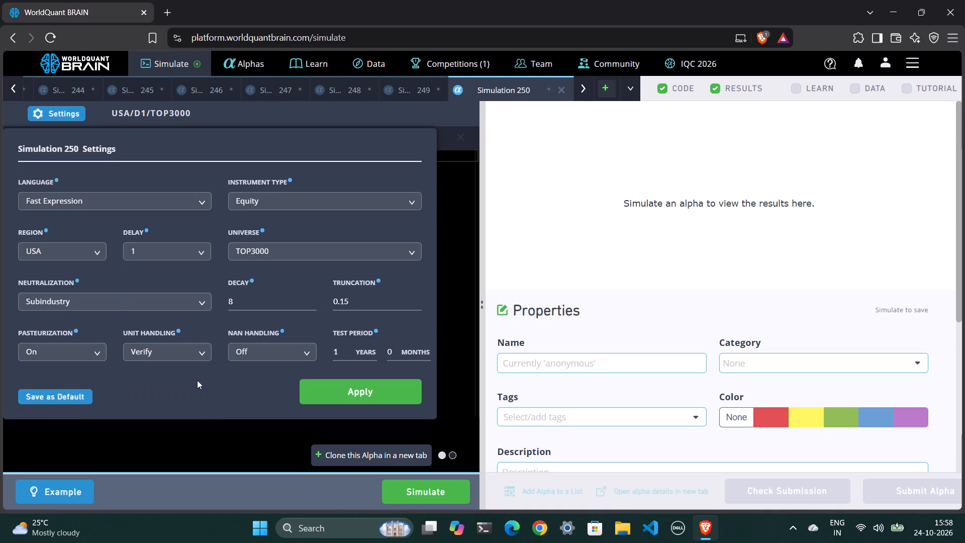
click(341, 392)
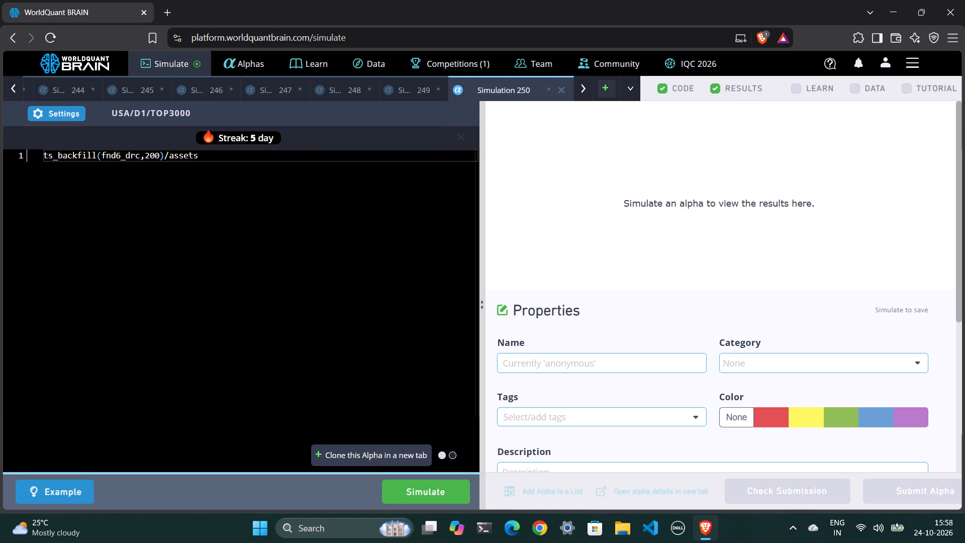
Run the simulations in the Simulation 241, 242 and 243 tabs.
scroll(155, 90, right, 4)
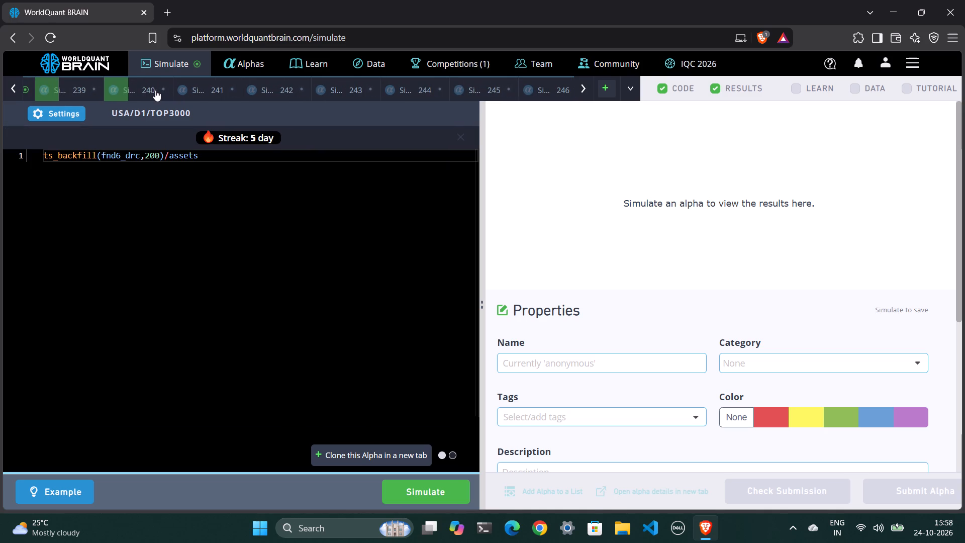
scroll(155, 90, right, 2)
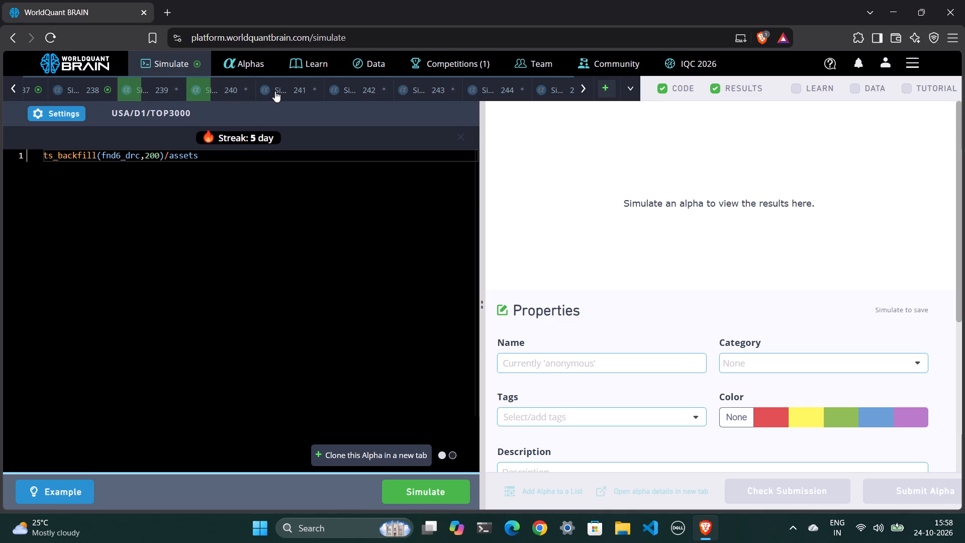
click(277, 91)
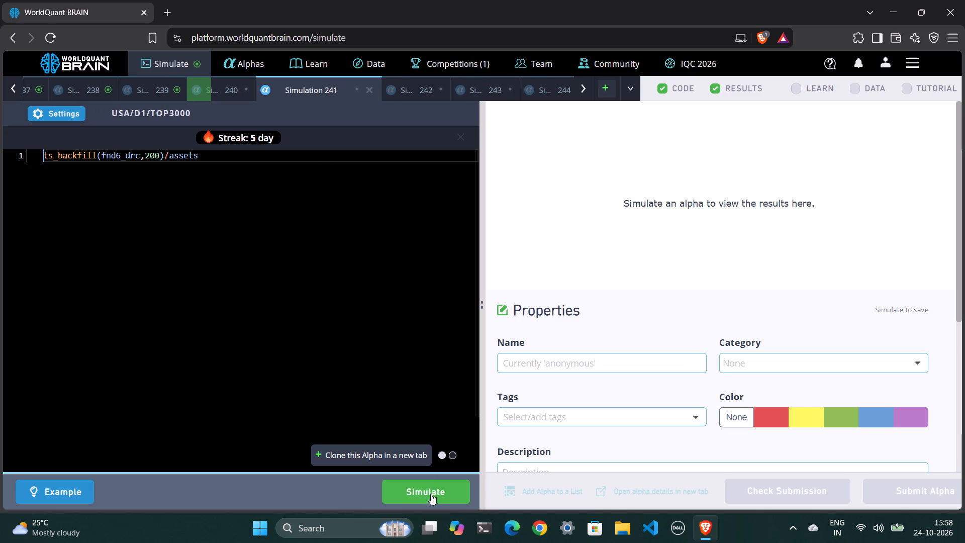
click(431, 494)
click(410, 91)
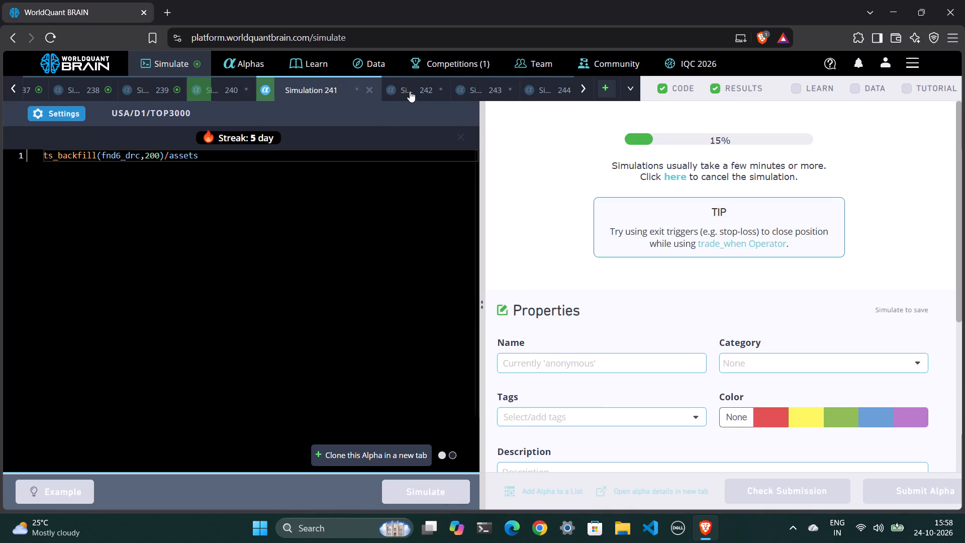
click(418, 487)
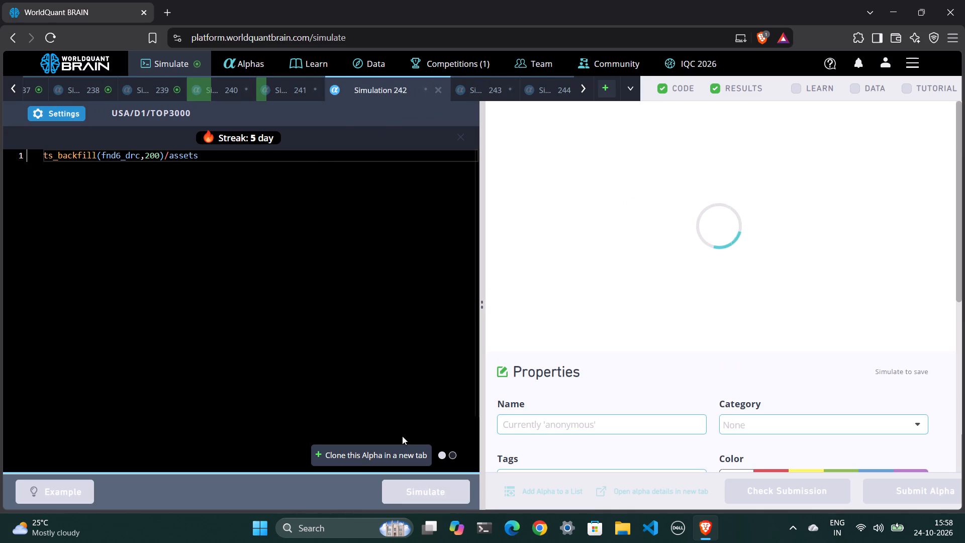
scroll(345, 79, left, 2)
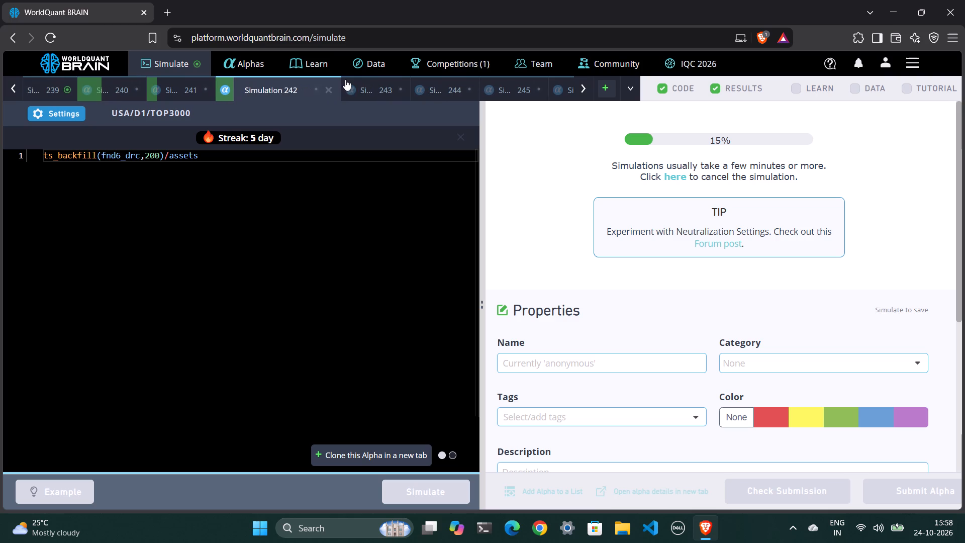
scroll(345, 79, left, 1)
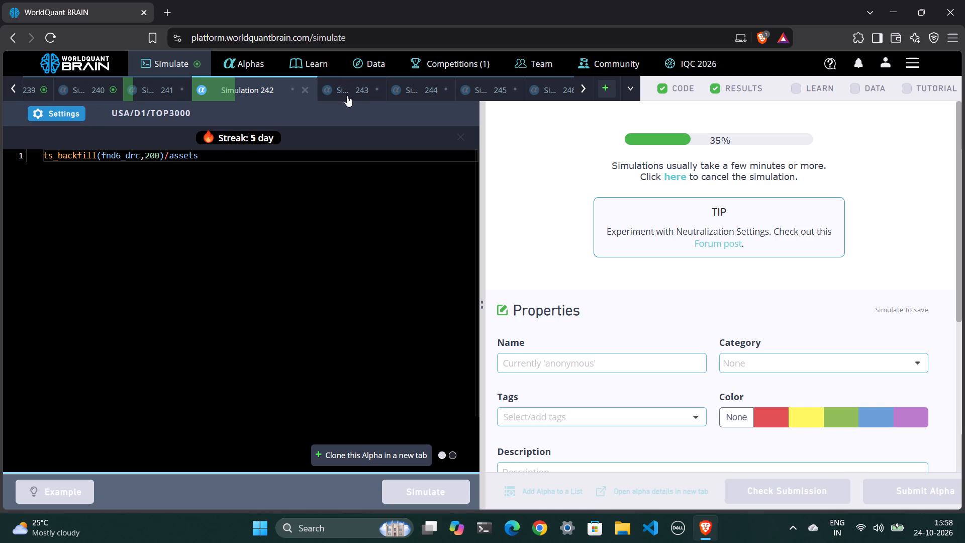
click(347, 96)
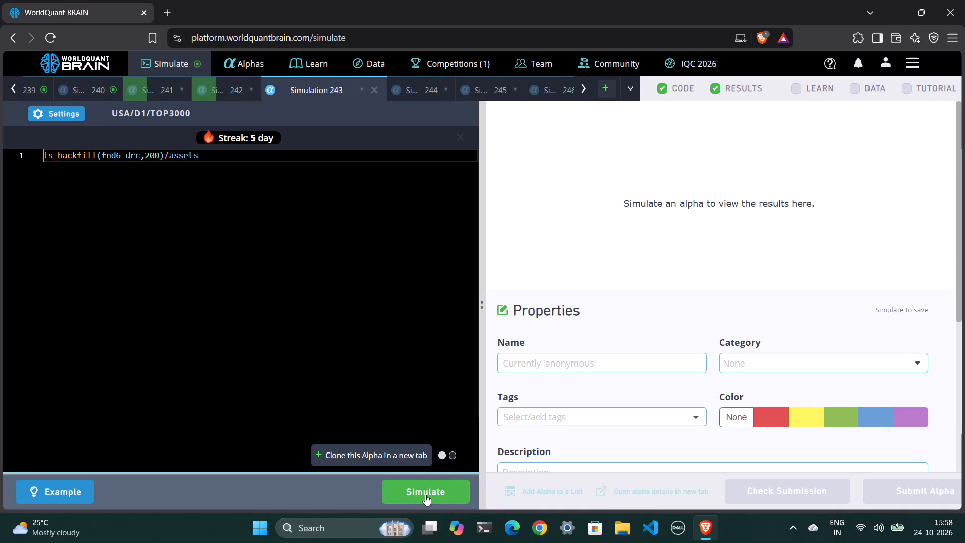
click(425, 495)
click(404, 90)
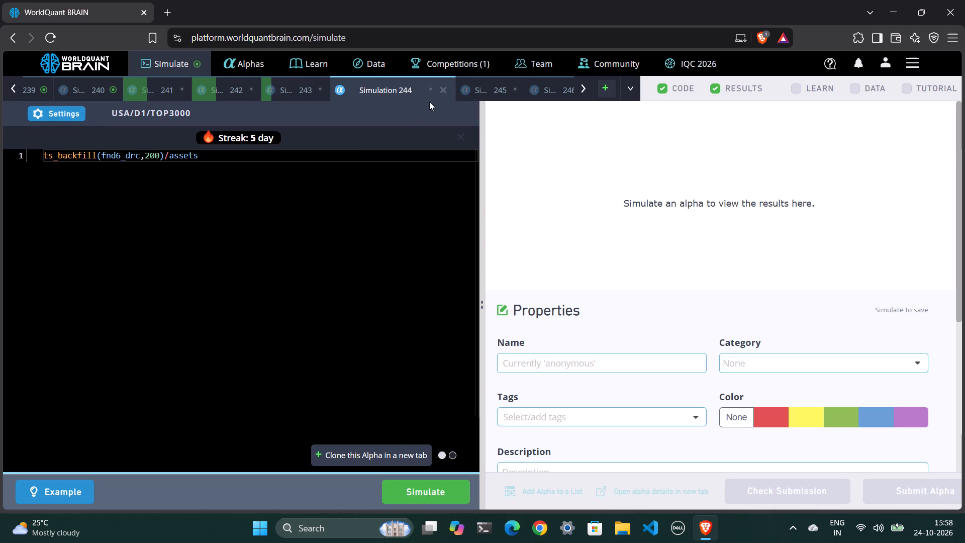
Clone the Simulation 250 alpha in a new tab and apply a decay of 9 to the clone.
scroll(439, 94, left, 8)
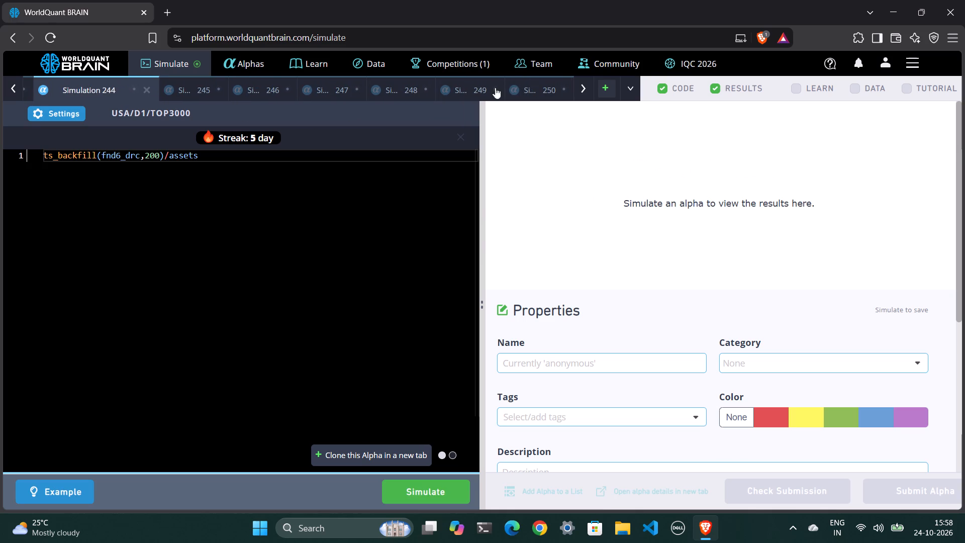
click(537, 84)
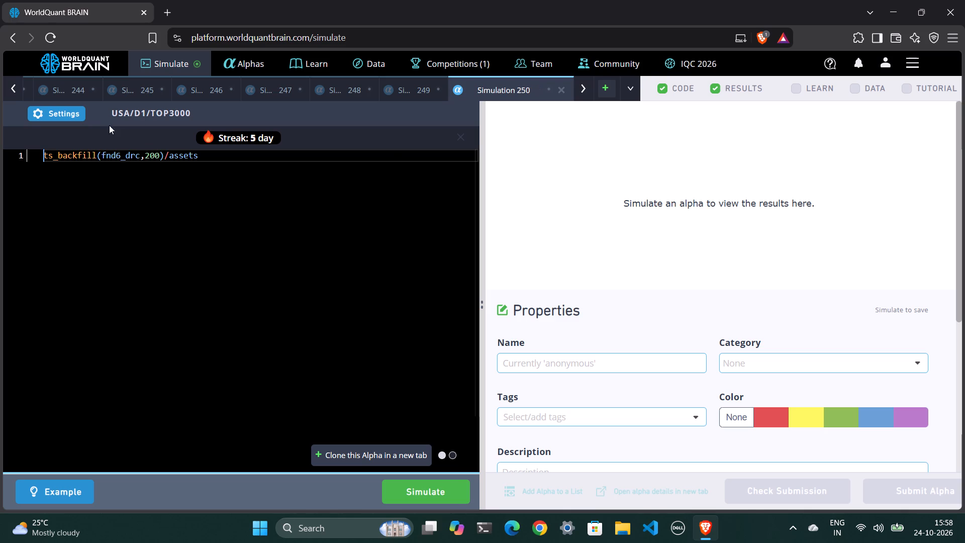
click(63, 116)
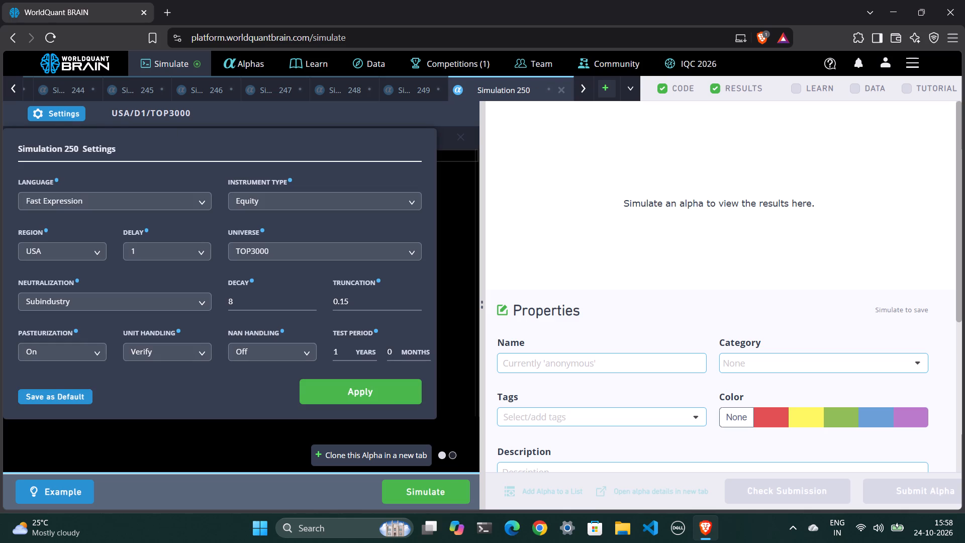
click(360, 392)
click(369, 454)
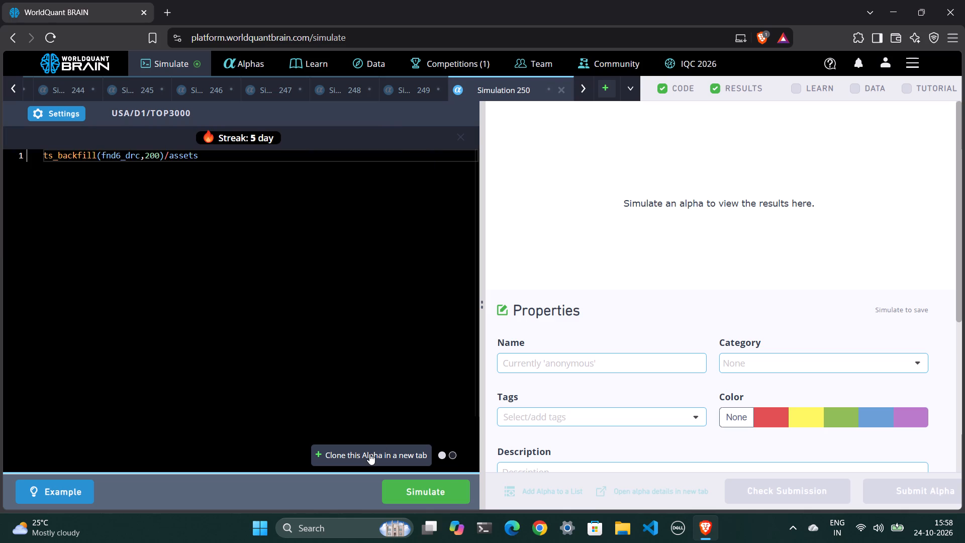
click(39, 113)
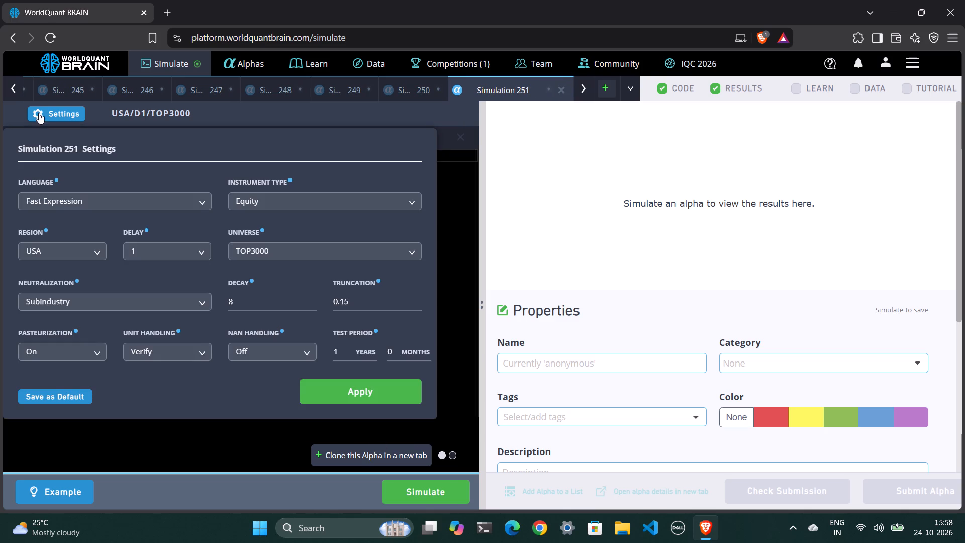
click(249, 296)
key(BackSpace)
key(9)
click(324, 384)
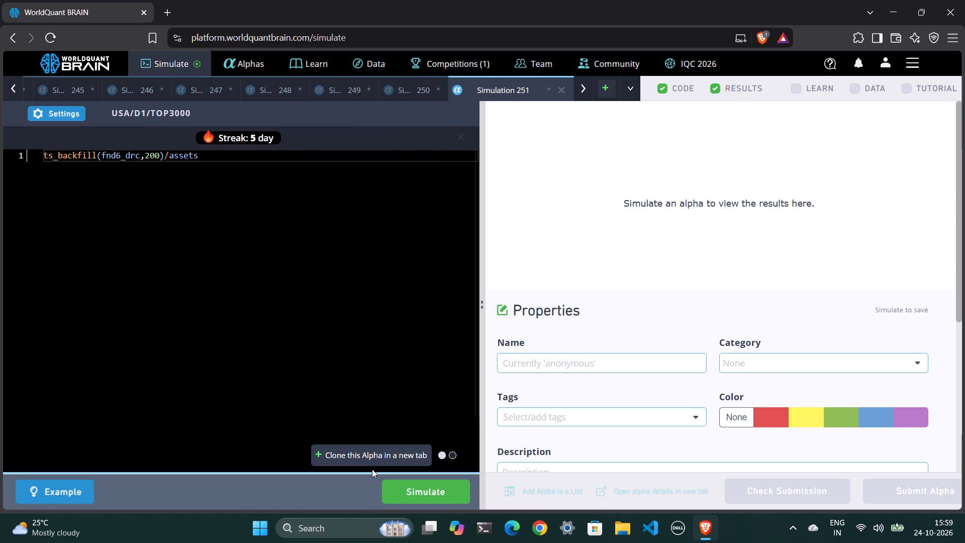
Clone the decay 9 Subindustry alpha in a new tab and apply Industry neutralization to the clone.
click(363, 459)
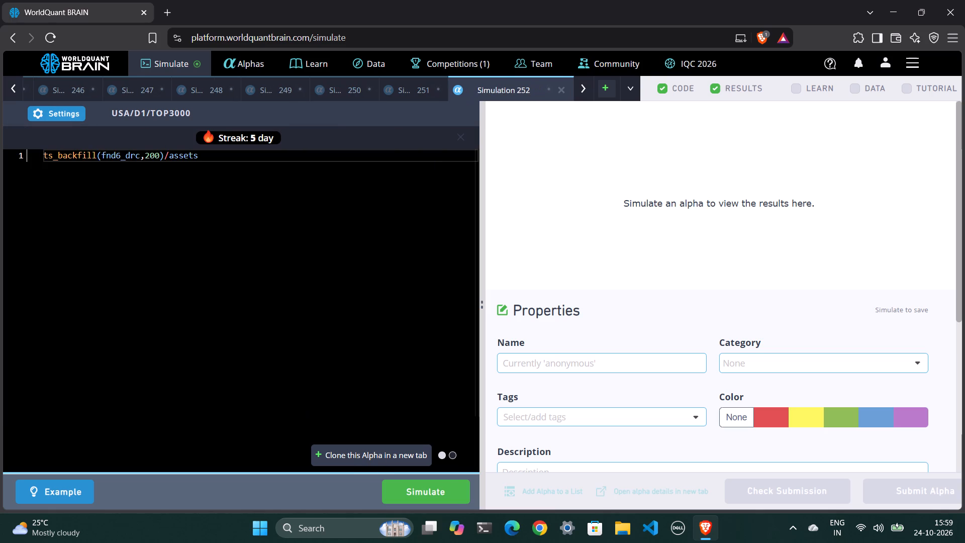
click(61, 112)
click(85, 300)
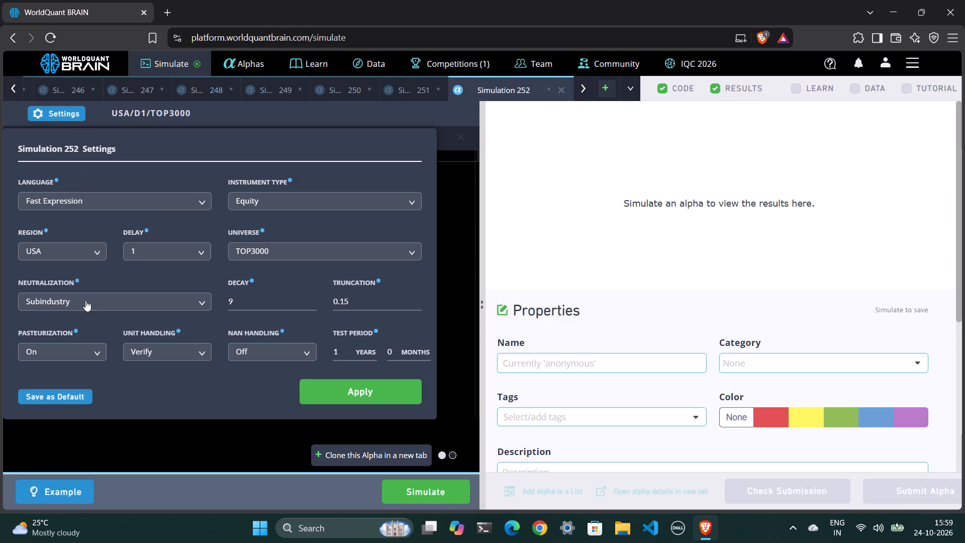
click(74, 379)
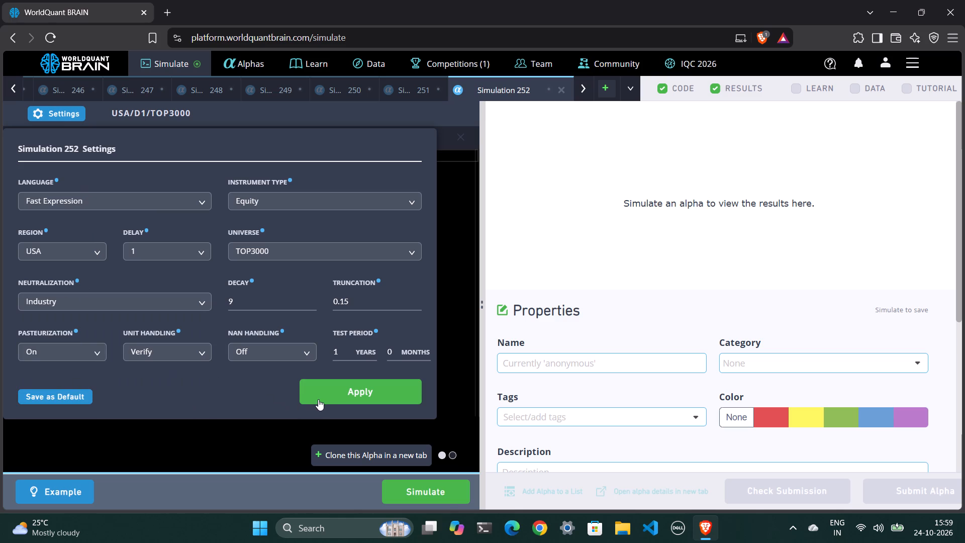
click(326, 396)
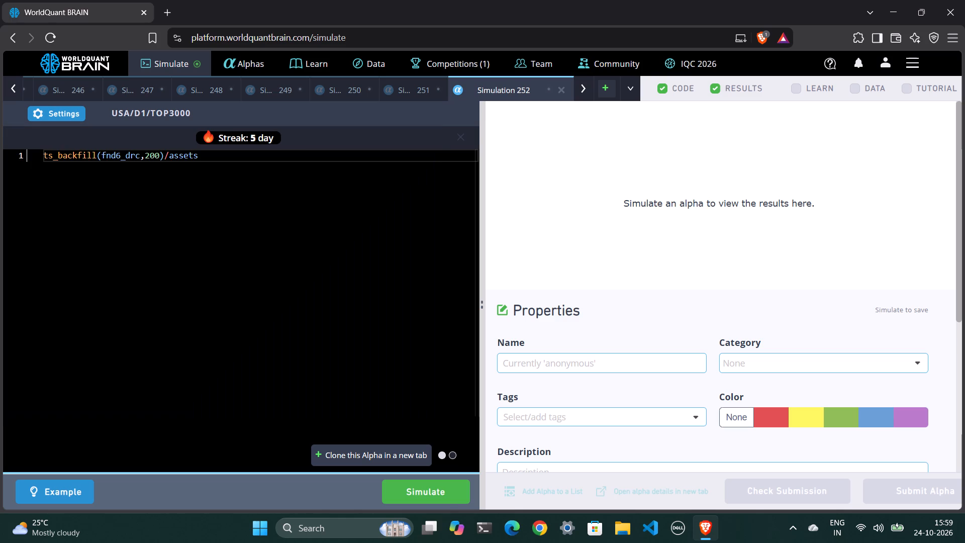
click(66, 114)
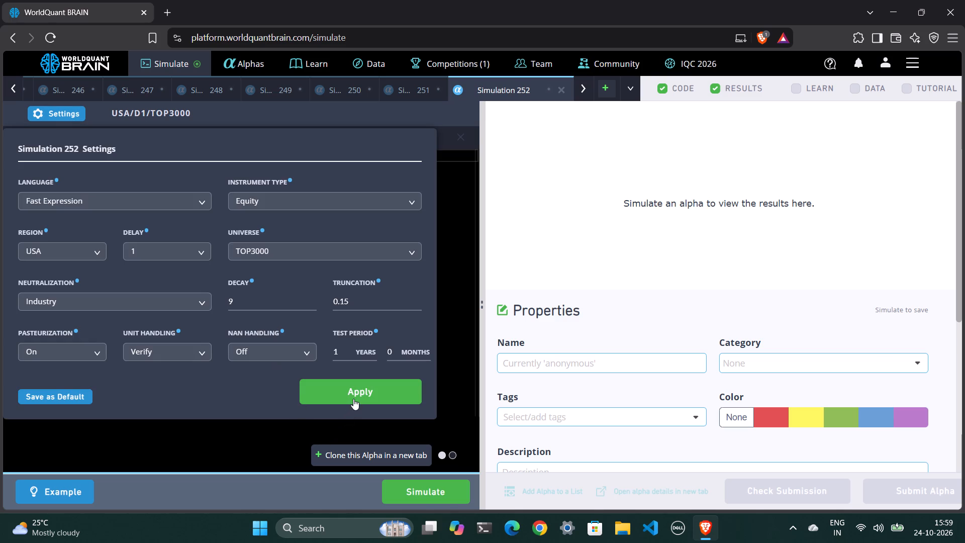
click(353, 399)
Clone the decay 9 Industry alpha in a new tab and choose Sector neutralization in the clone's settings.
click(366, 454)
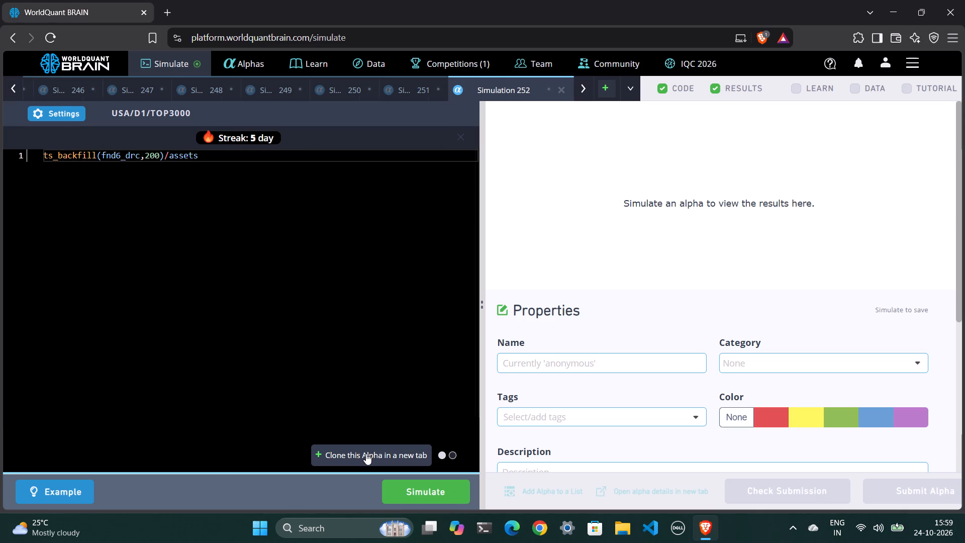
click(58, 120)
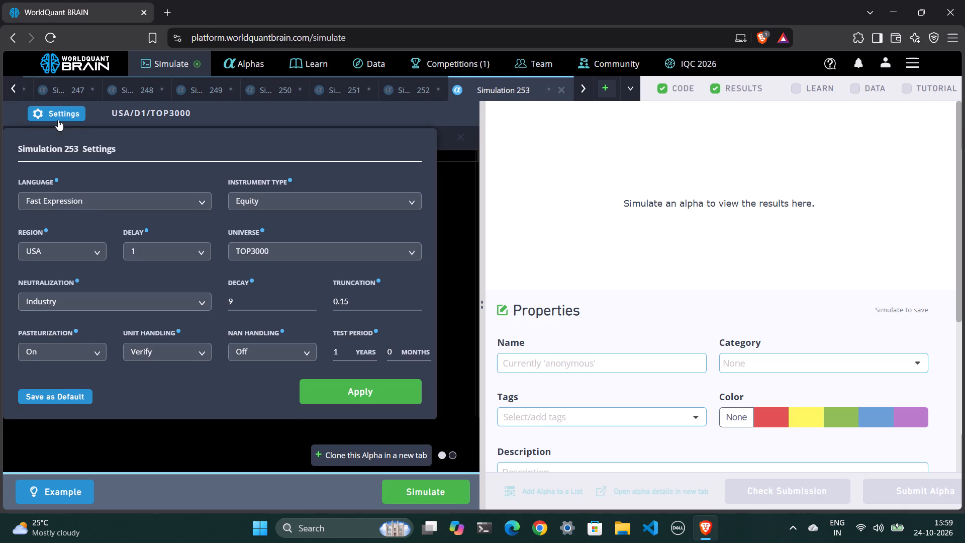
click(96, 294)
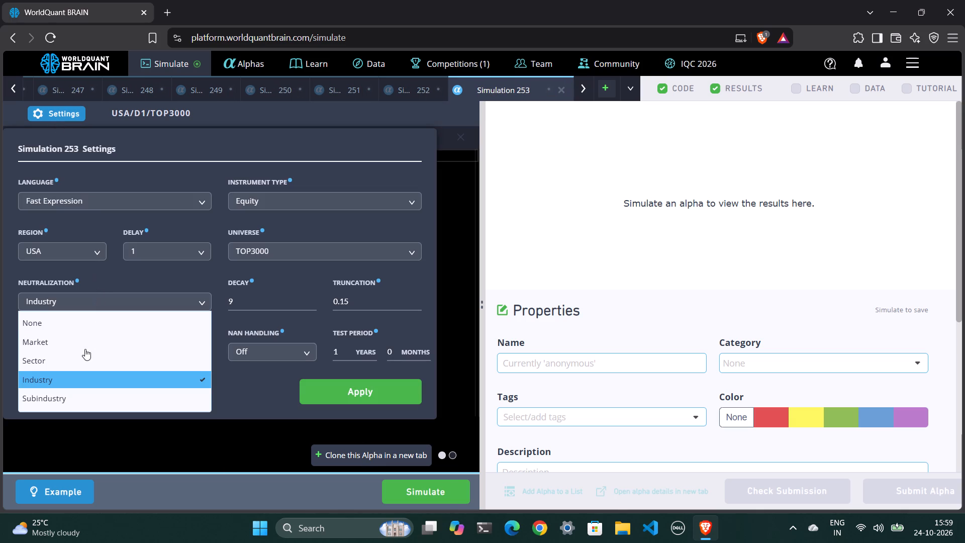
click(82, 356)
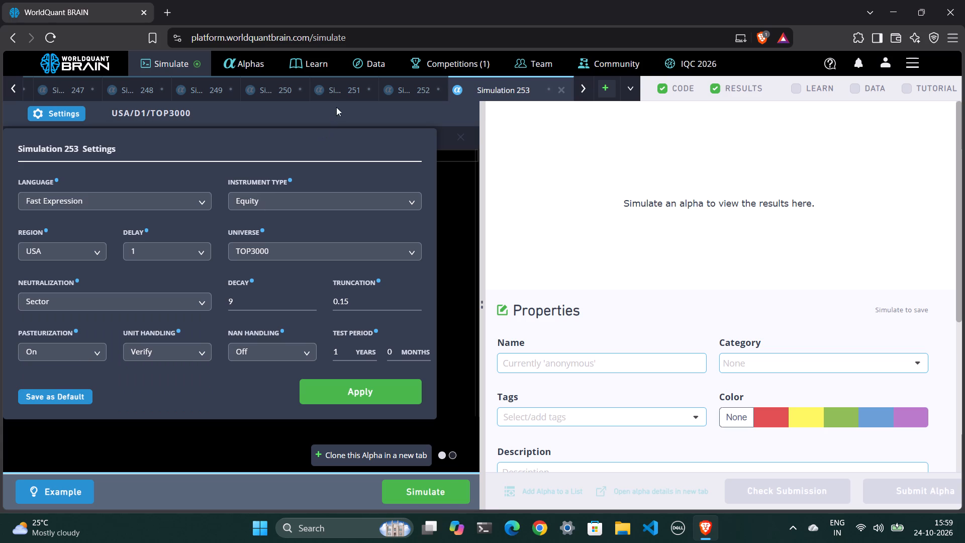
Check the Simulation 251 settings and apply Sector neutralization to the alpha in the Simulation 253 tab.
click(346, 84)
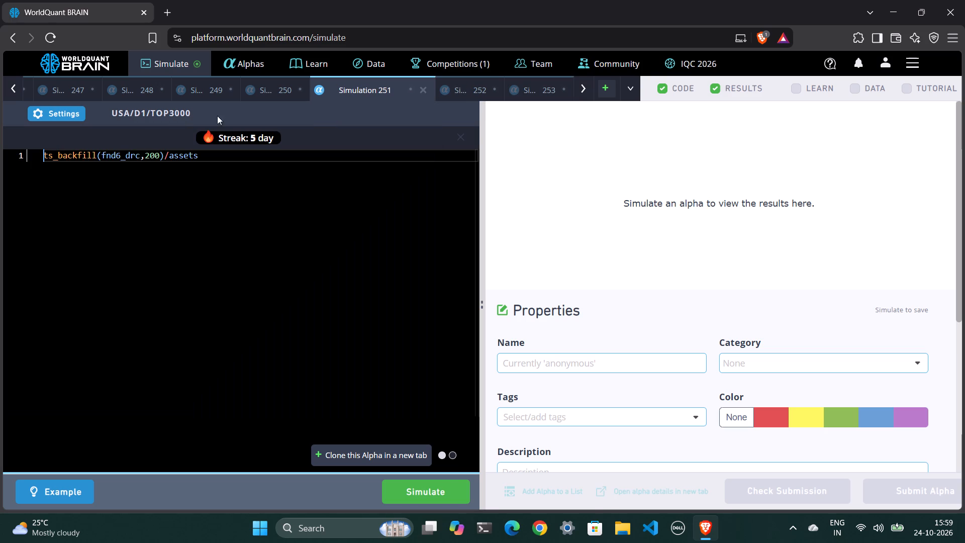
click(63, 114)
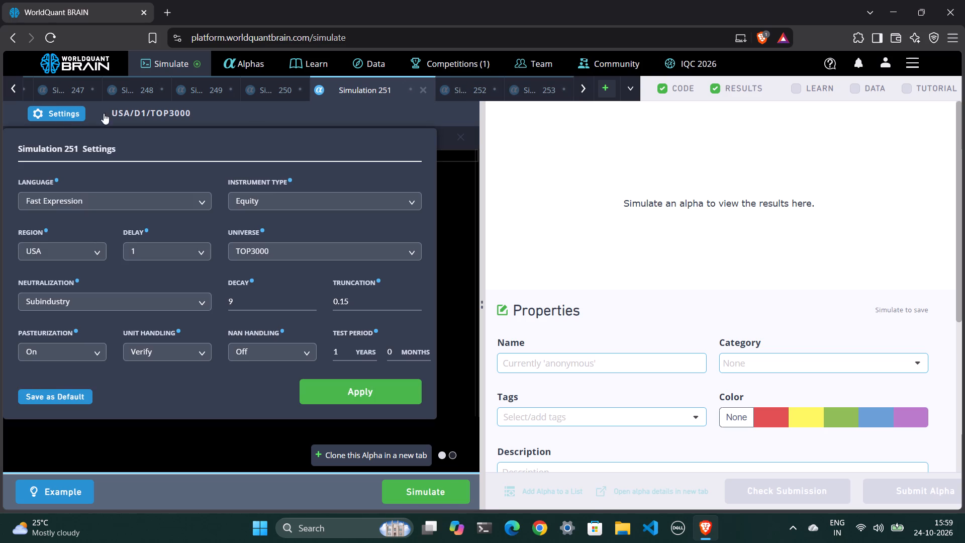
click(539, 93)
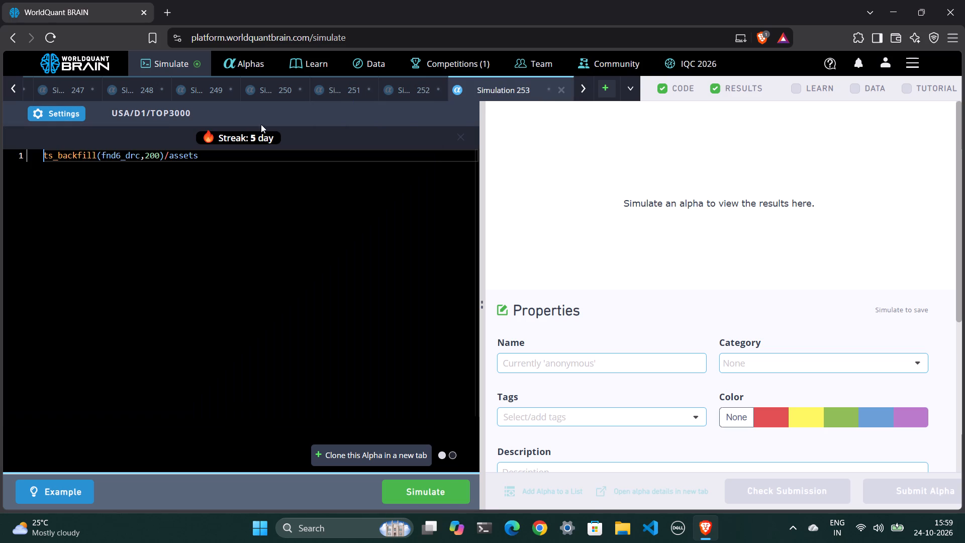
click(40, 119)
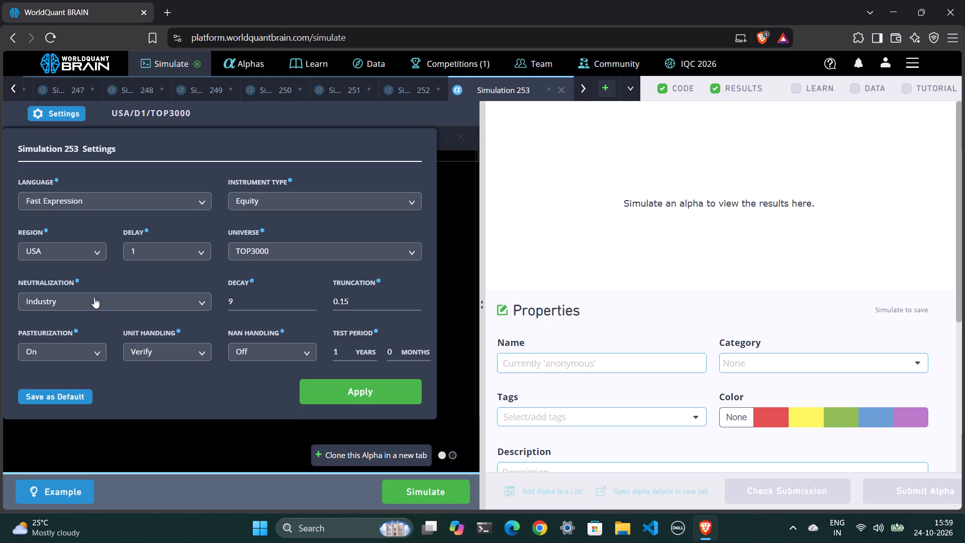
click(94, 297)
click(73, 358)
click(356, 388)
Clone the decay 9 Sector alpha in a new tab and apply a different neutralization to the clone.
click(337, 452)
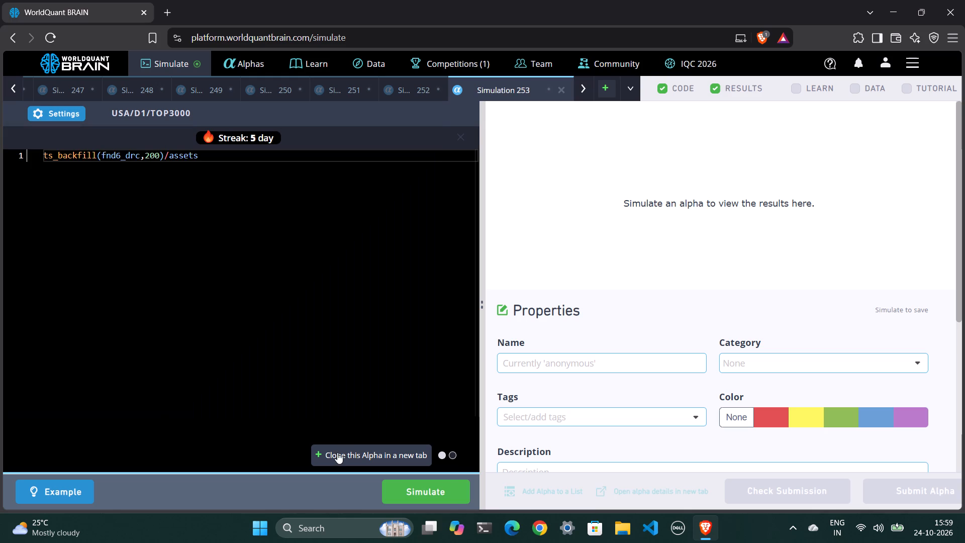
click(46, 107)
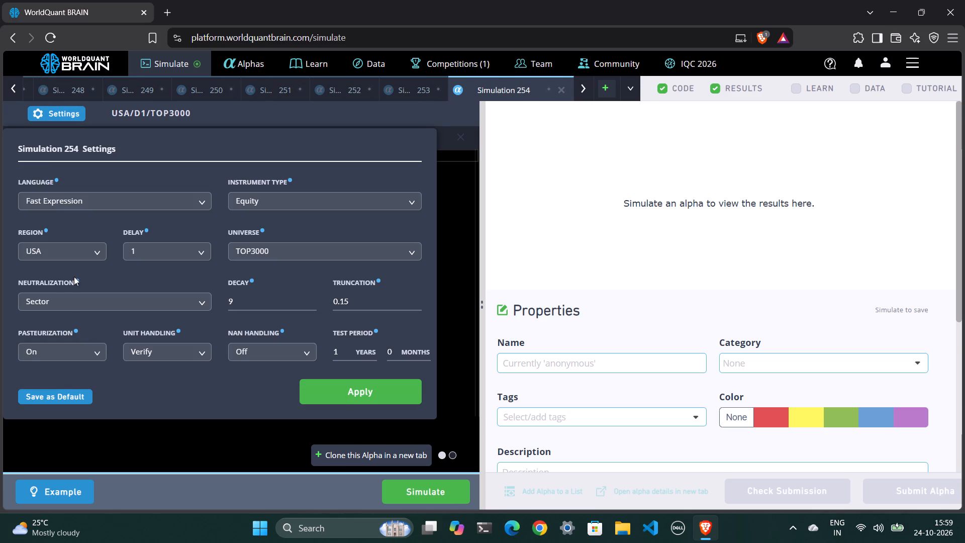
click(66, 297)
drag(56, 332, 55, 336)
click(55, 336)
click(313, 383)
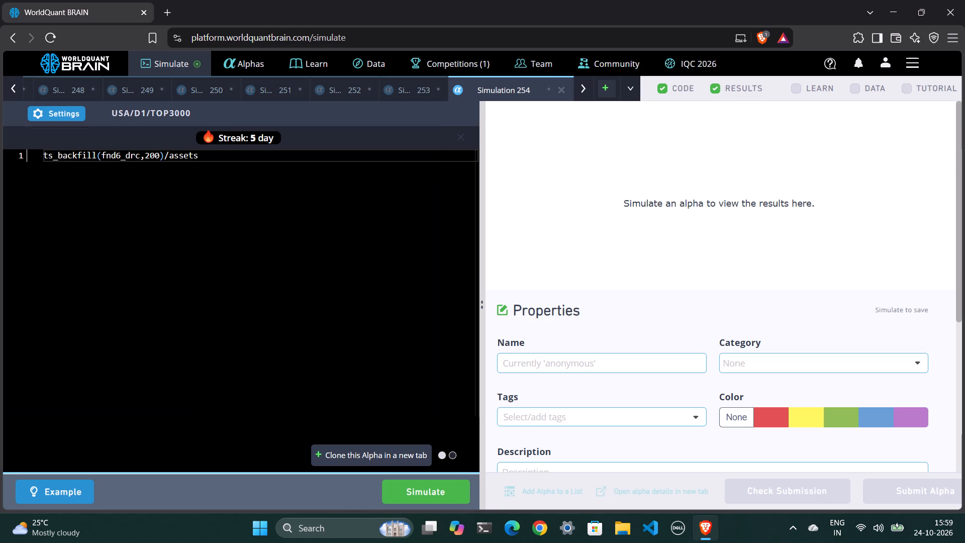
Run the simulations in the Simulation 244 and 245 tabs.
scroll(121, 96, right, 5)
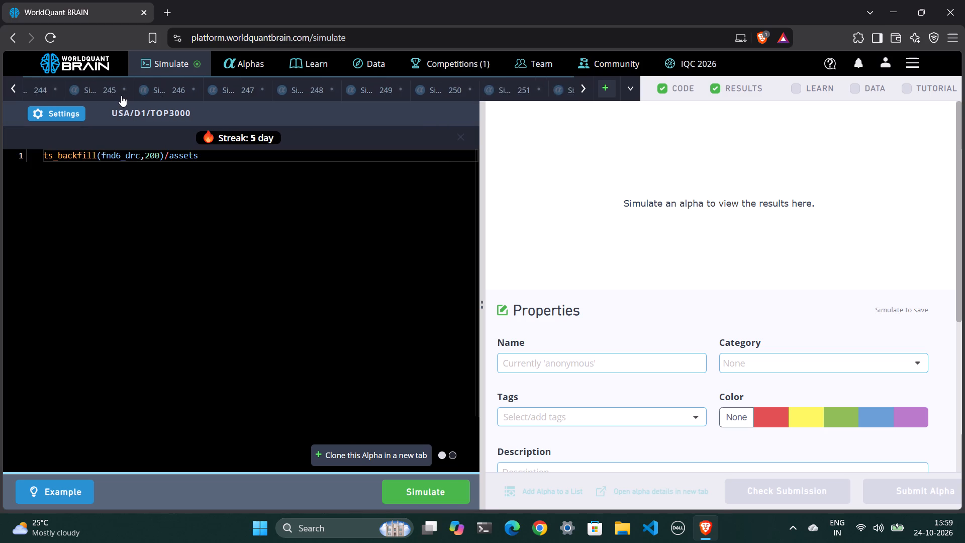
scroll(121, 96, right, 4)
scroll(121, 96, left, 2)
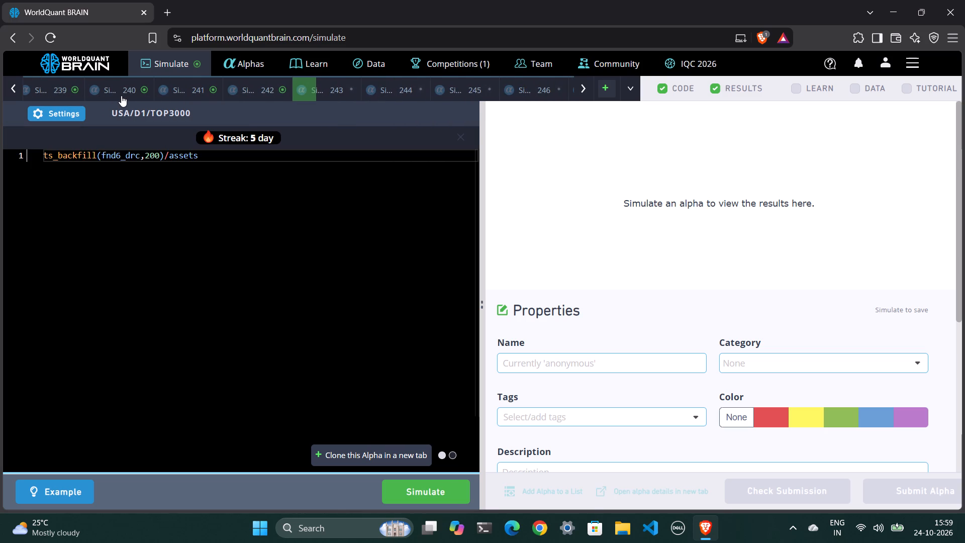
scroll(121, 96, left, 1)
click(315, 92)
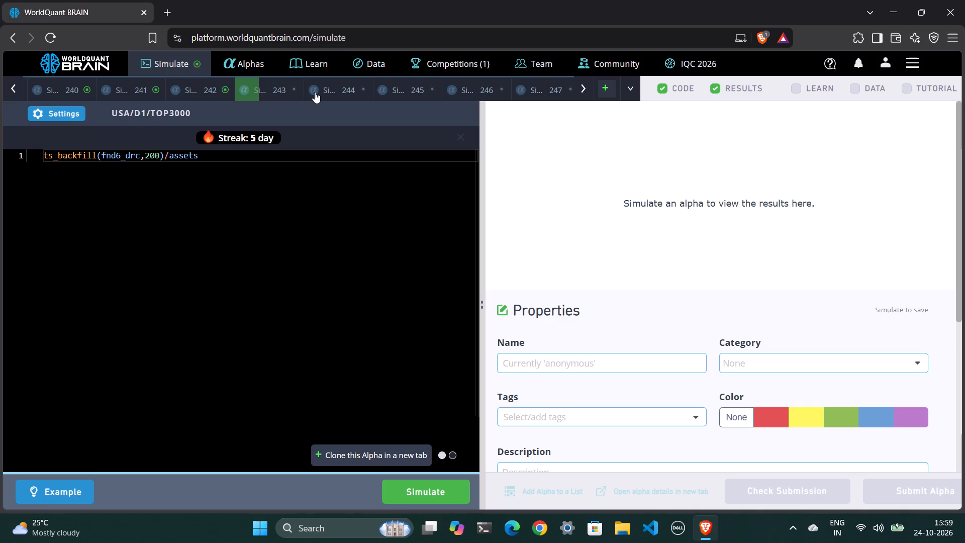
click(425, 489)
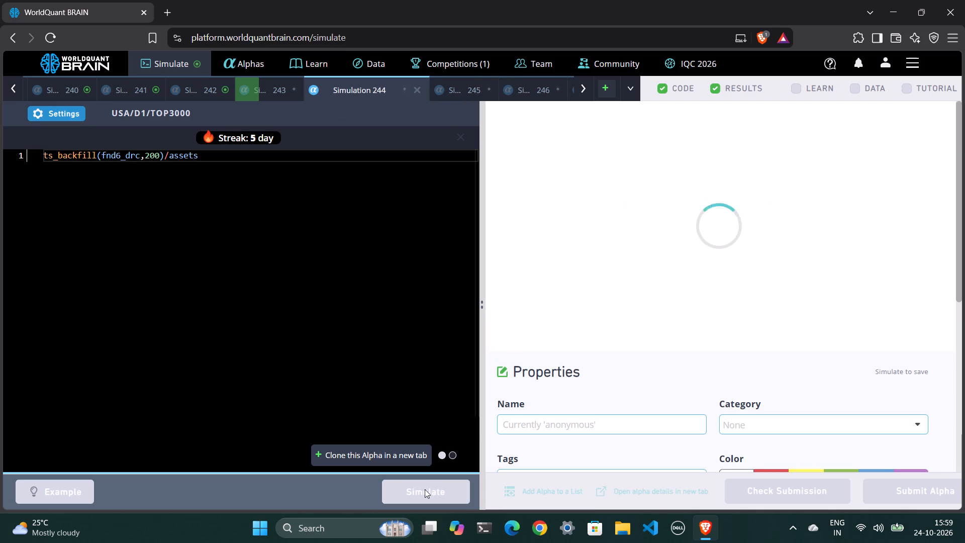
scroll(441, 82, left, 1)
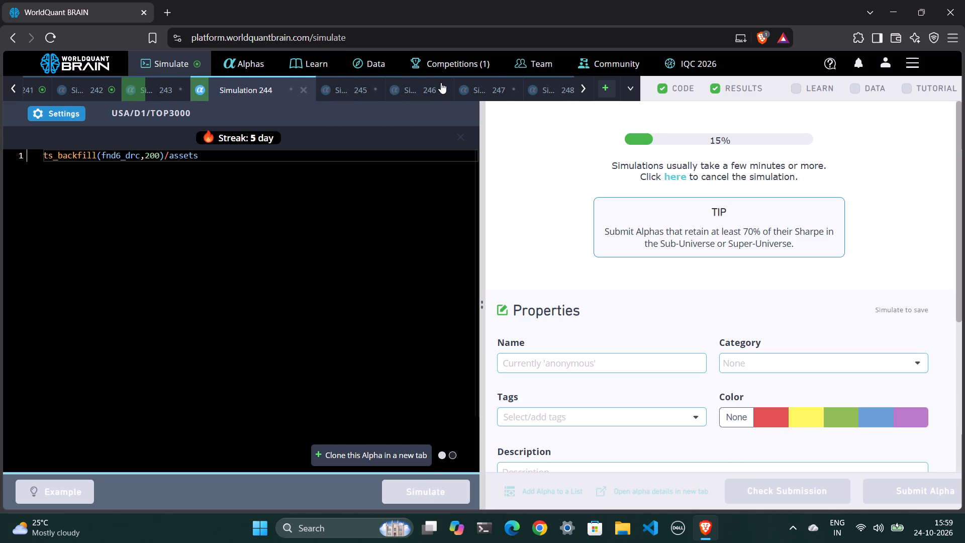
scroll(441, 82, left, 1)
click(353, 87)
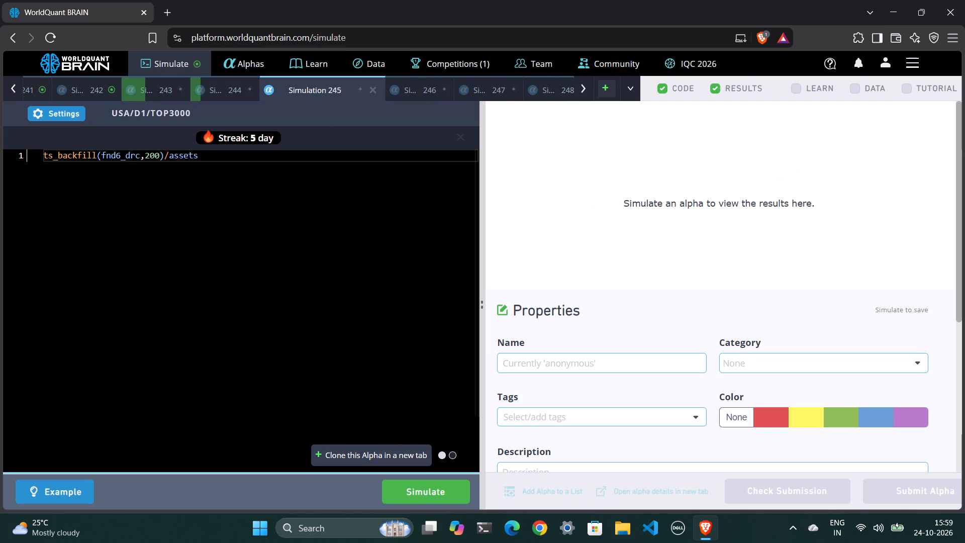
click(410, 500)
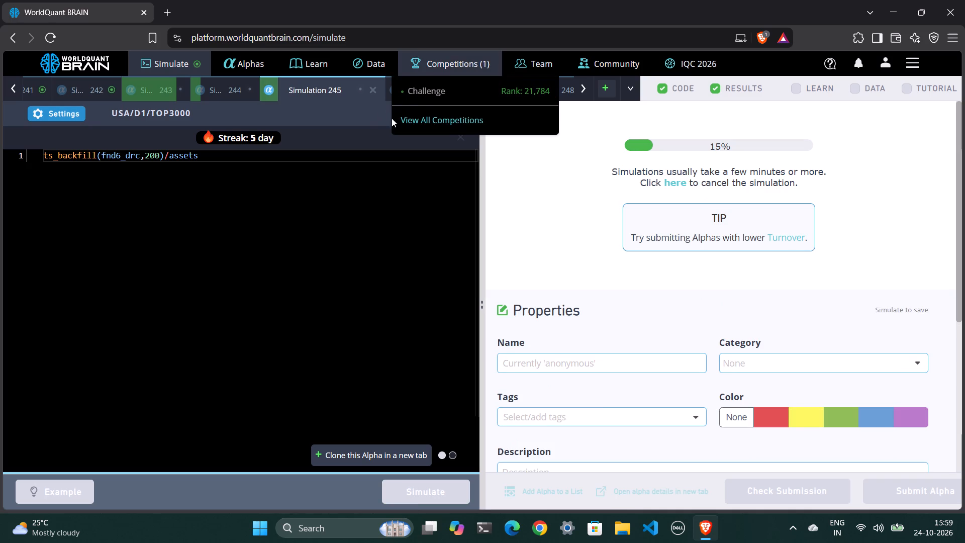
Run the simulations in the Simulation 246, 247 and 248 tabs.
scroll(409, 94, left, 1)
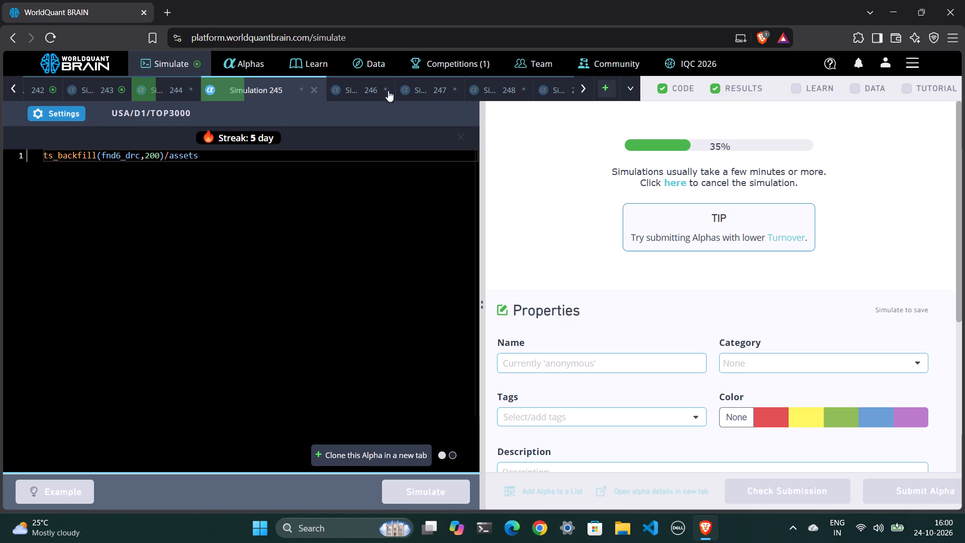
click(374, 92)
scroll(396, 175, up, 2)
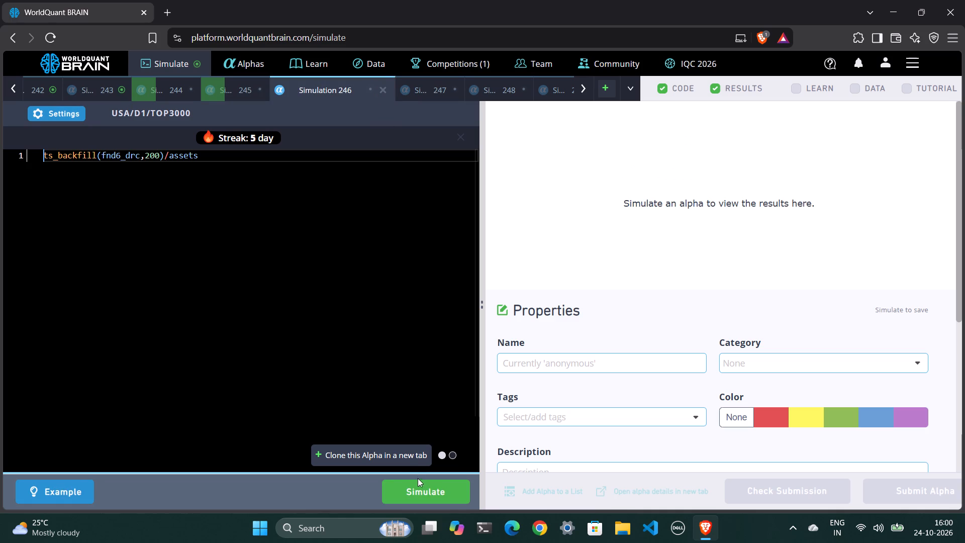
click(414, 487)
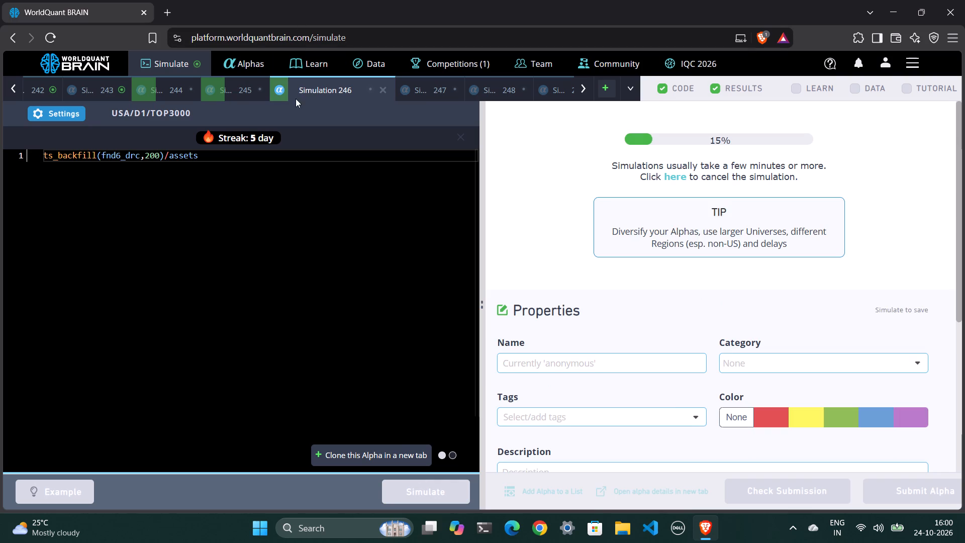
scroll(310, 97, left, 2)
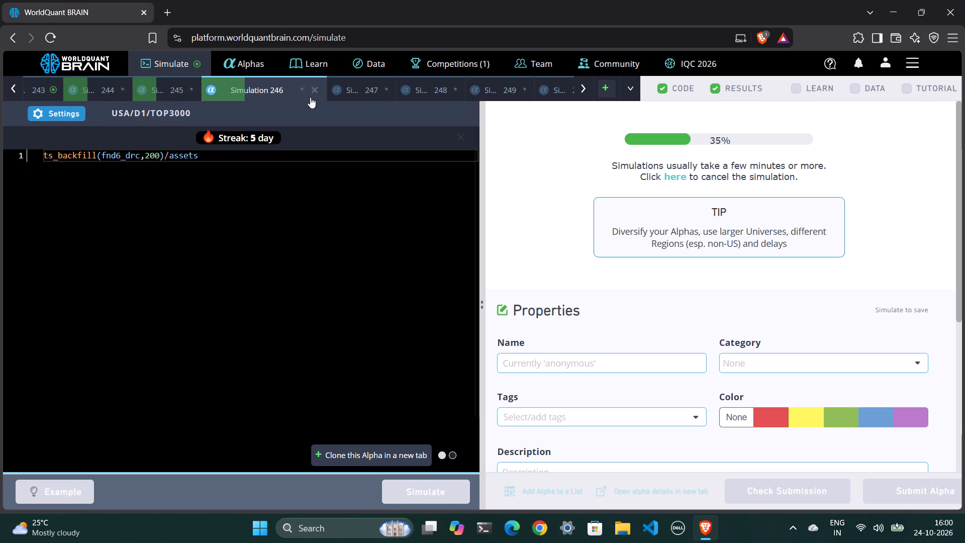
click(347, 95)
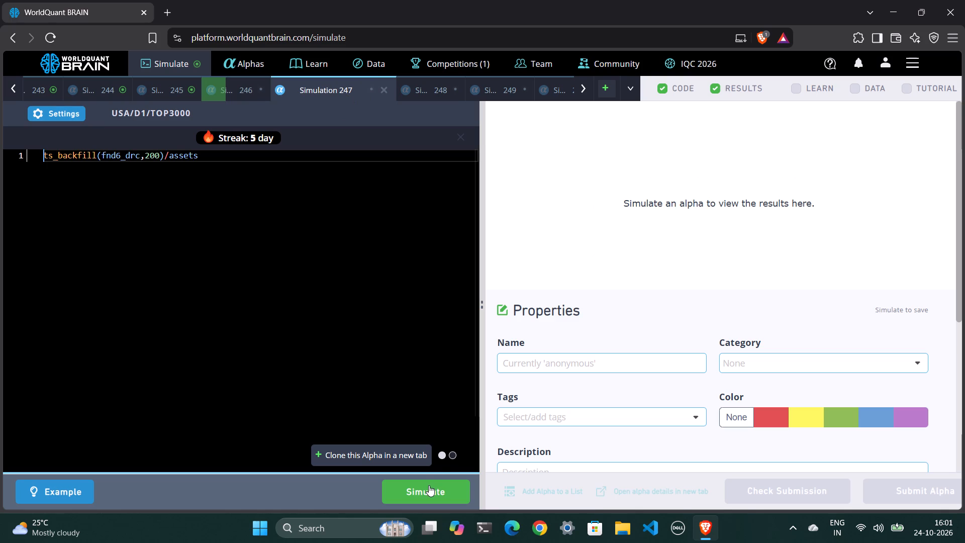
click(429, 485)
click(434, 98)
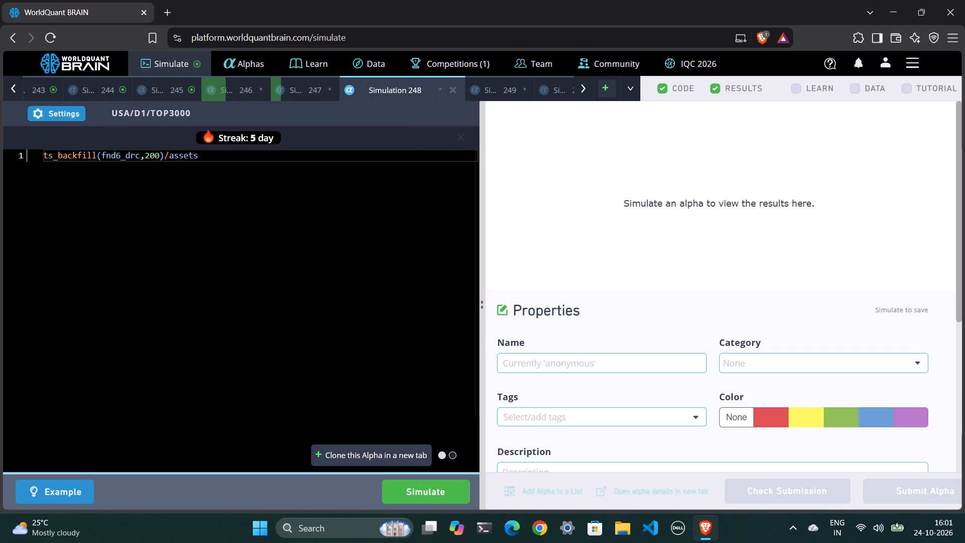
click(408, 496)
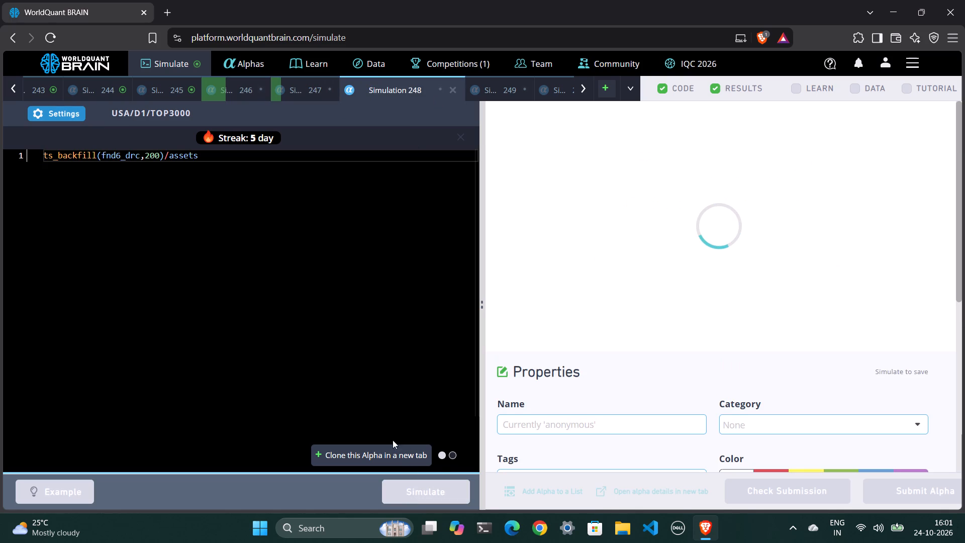
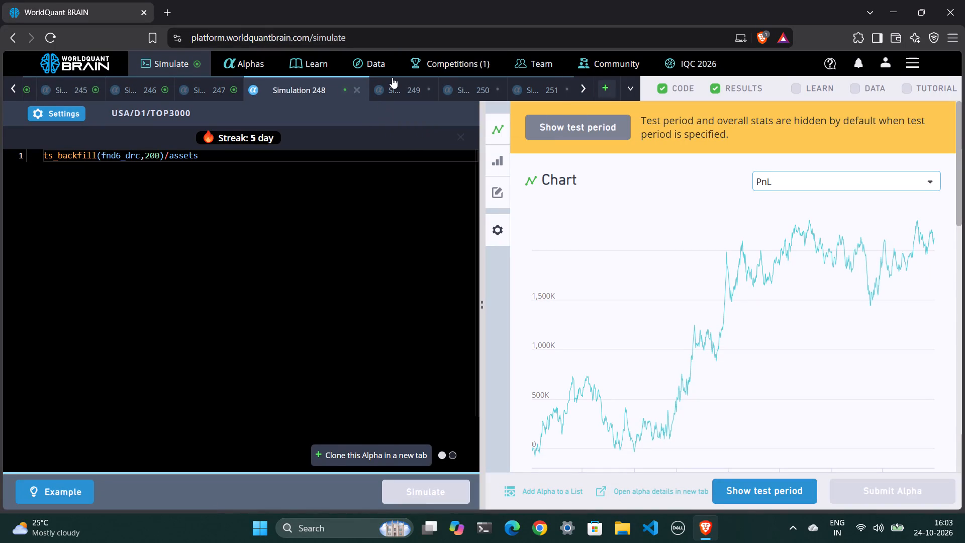
Run the simulations in the Simulation 249, 250 and 251 tabs.
click(397, 92)
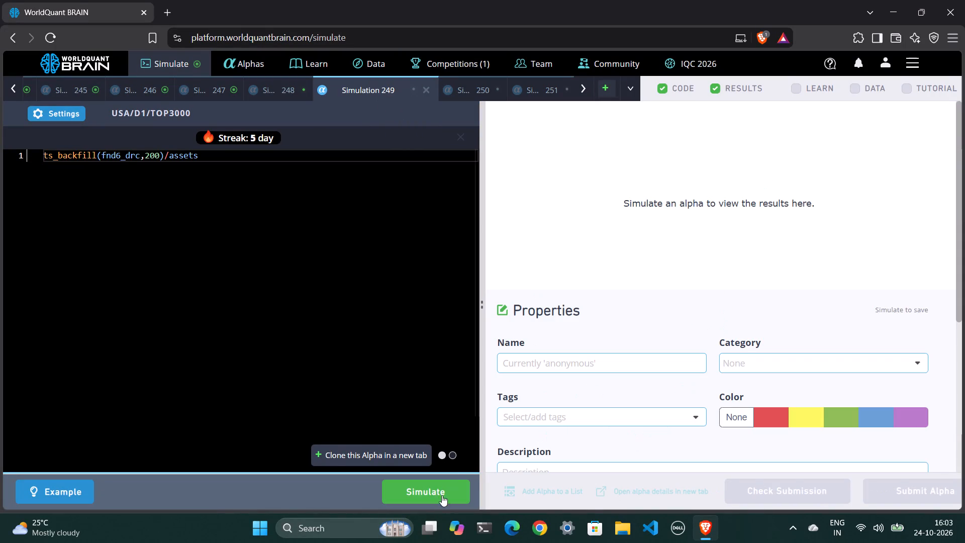
click(436, 496)
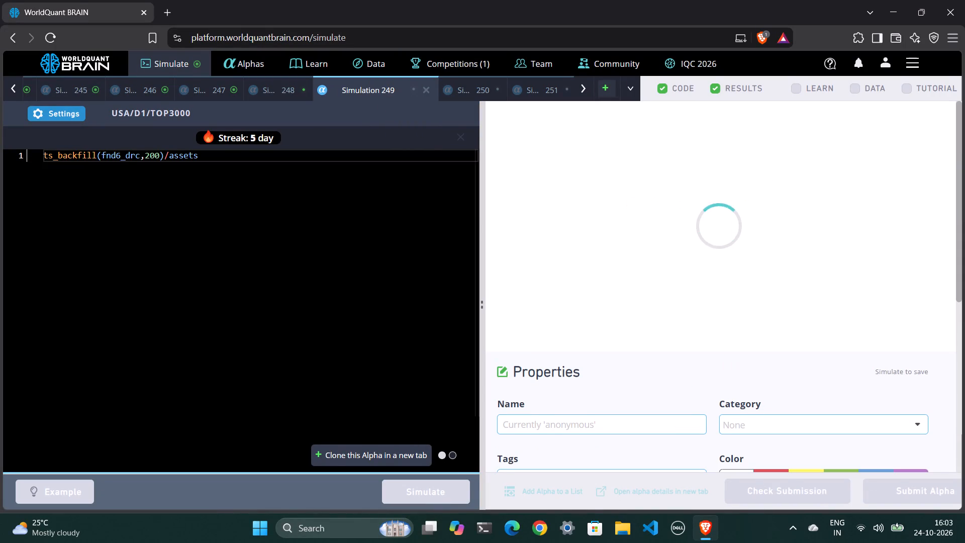
click(463, 93)
scroll(463, 93, left, 1)
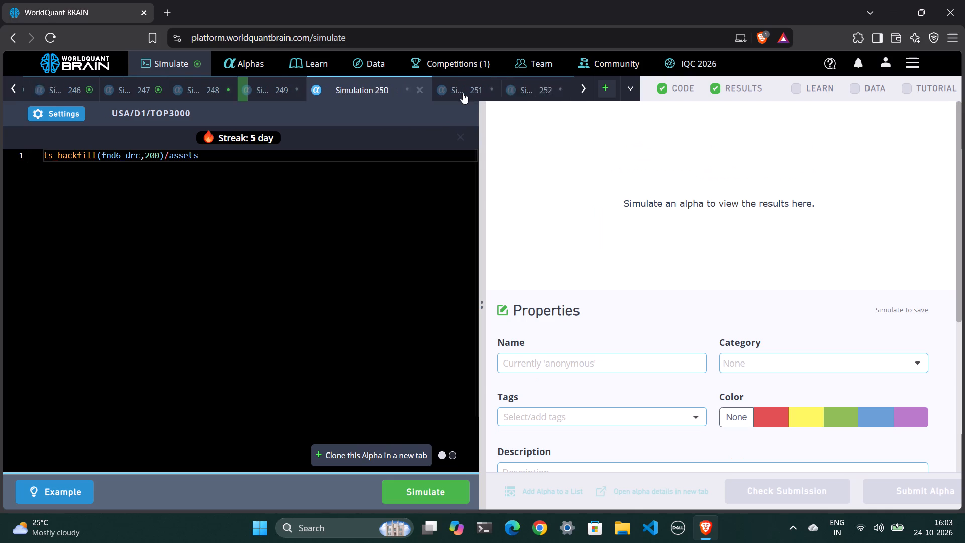
scroll(463, 93, left, 1)
click(426, 490)
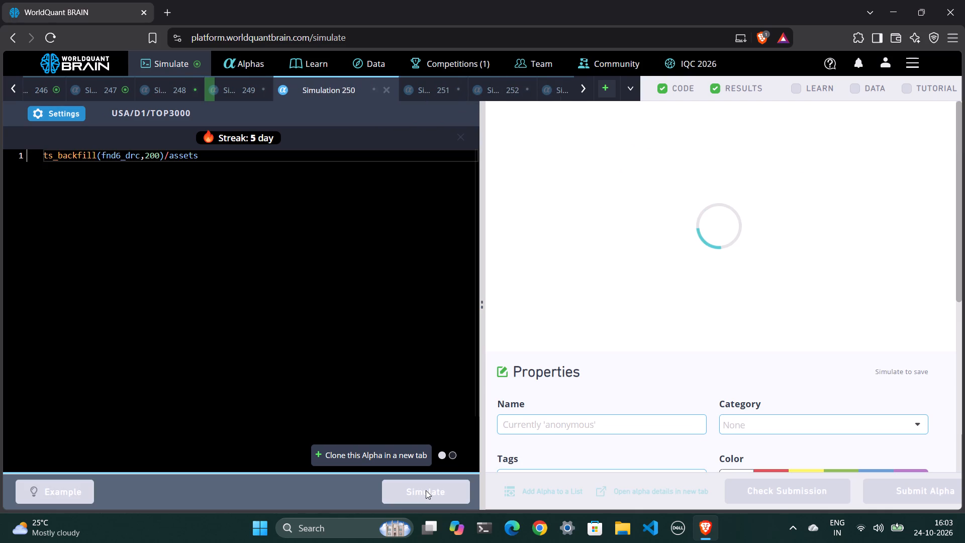
click(425, 97)
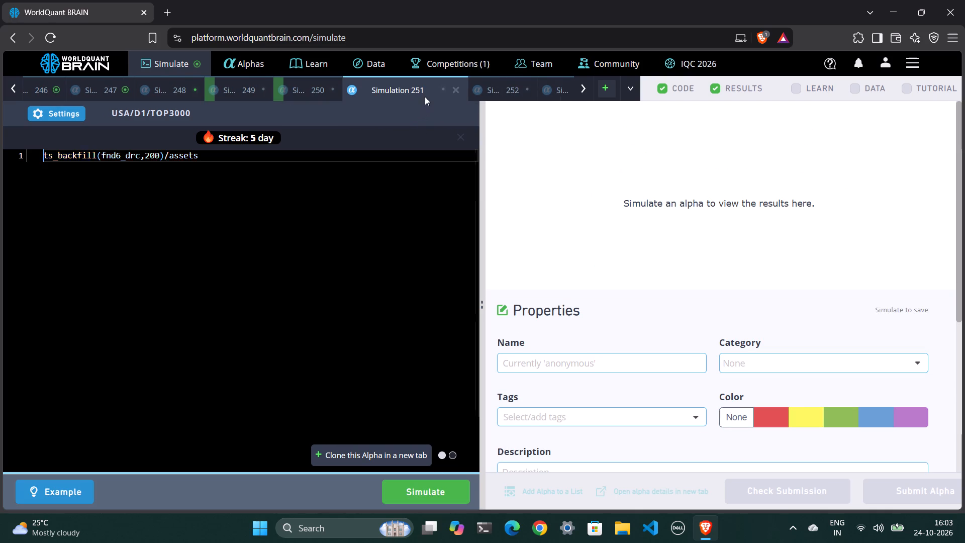
click(419, 493)
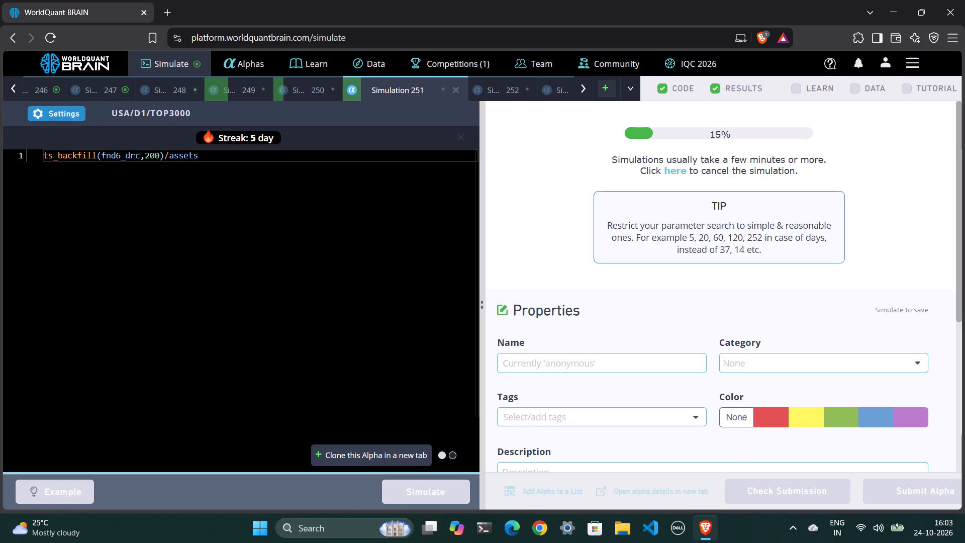
Find the earlier ts_backfill(fnd6_drc,200)/assets alpha in the Simulation 217 tab, view its PnL chart and reveal its test period.
scroll(98, 93, right, 8)
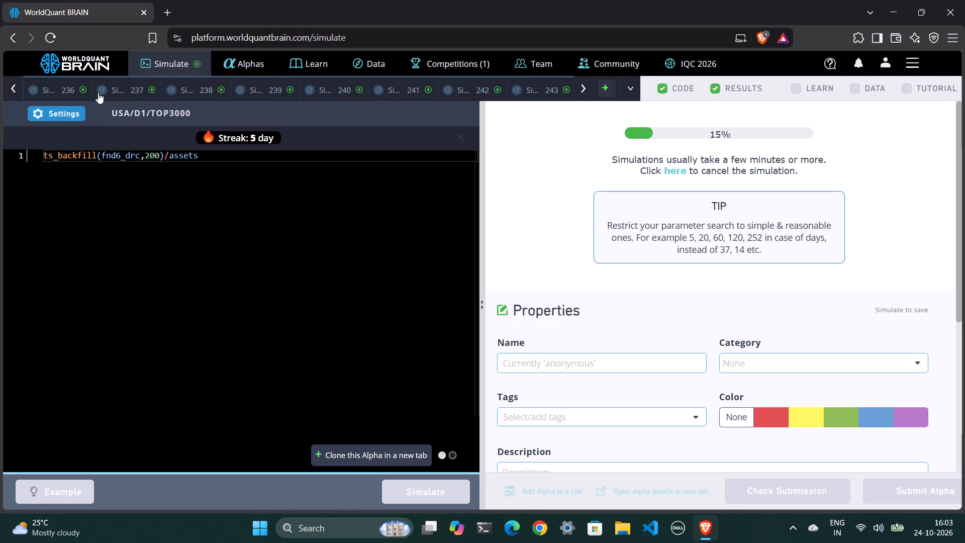
scroll(98, 93, right, 9)
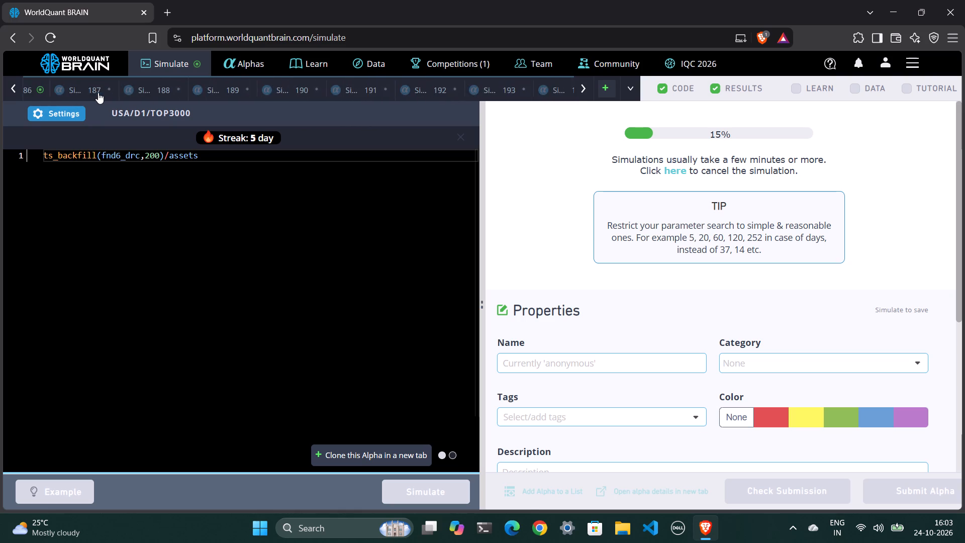
scroll(98, 93, left, 6)
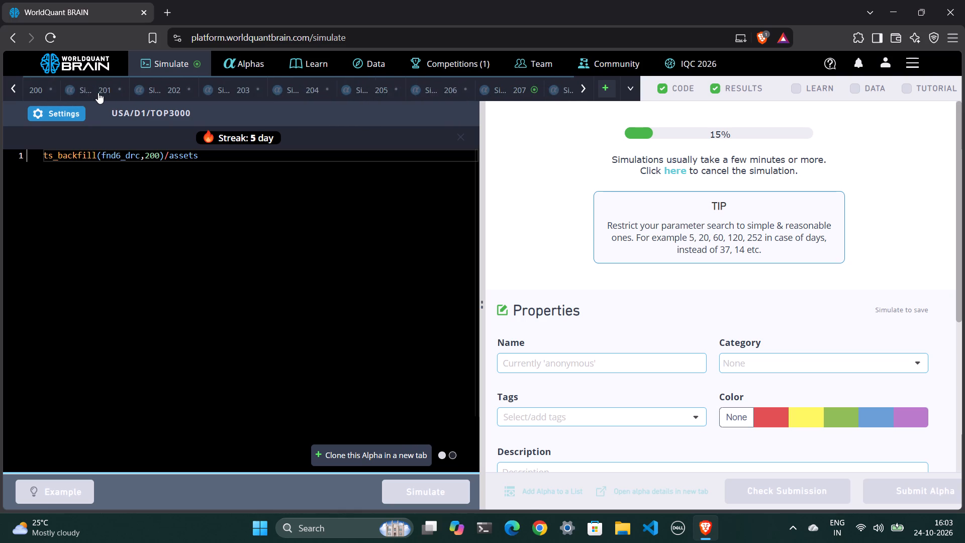
scroll(98, 93, left, 6)
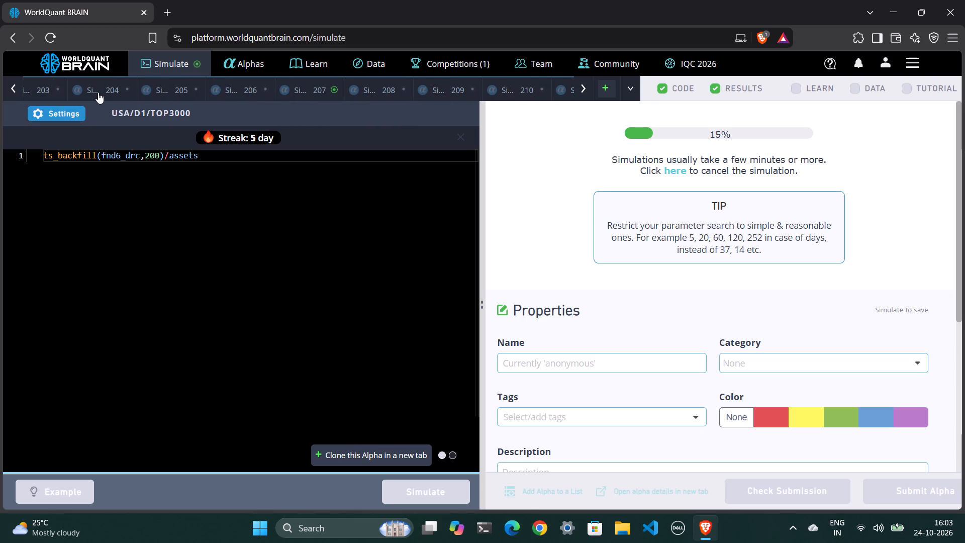
scroll(98, 93, left, 1)
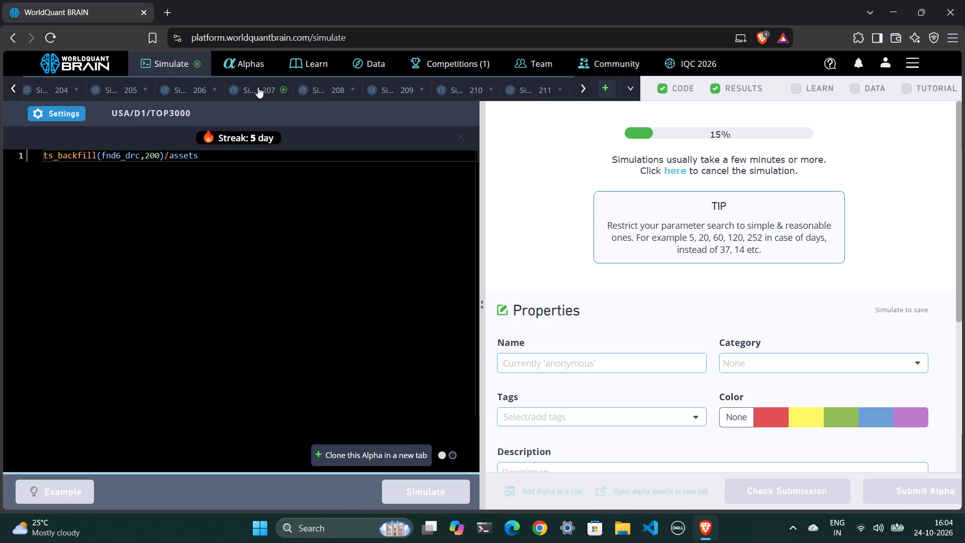
scroll(359, 105, left, 5)
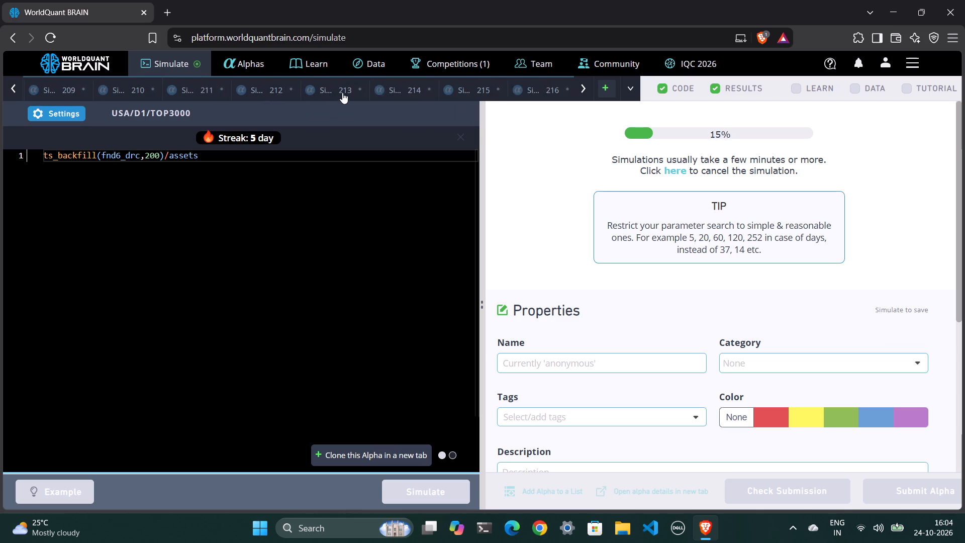
scroll(342, 93, left, 2)
click(415, 88)
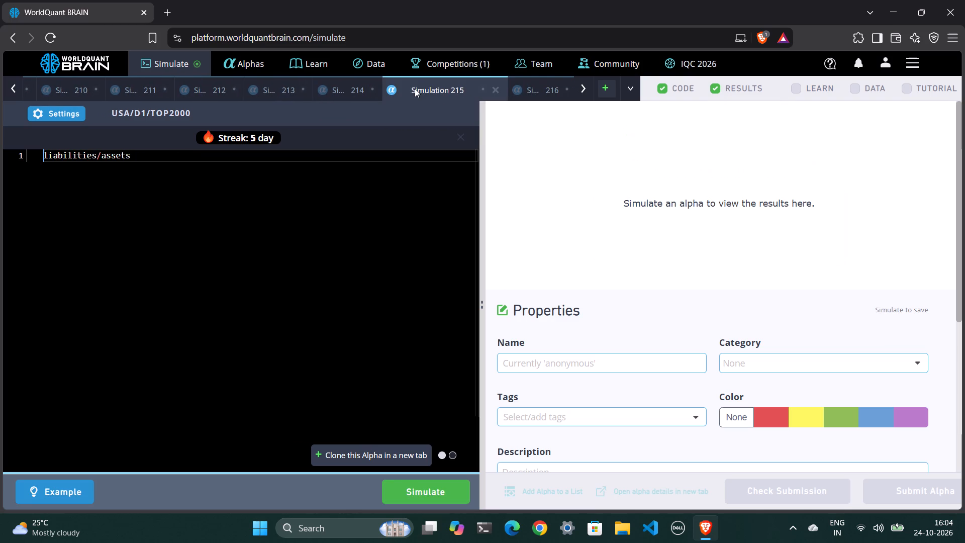
click(525, 94)
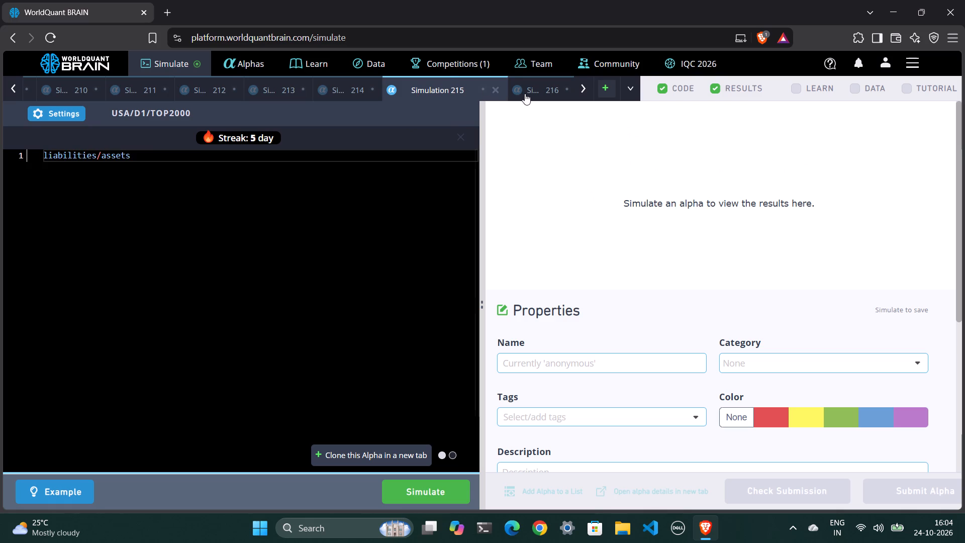
scroll(525, 94, left, 3)
click(489, 88)
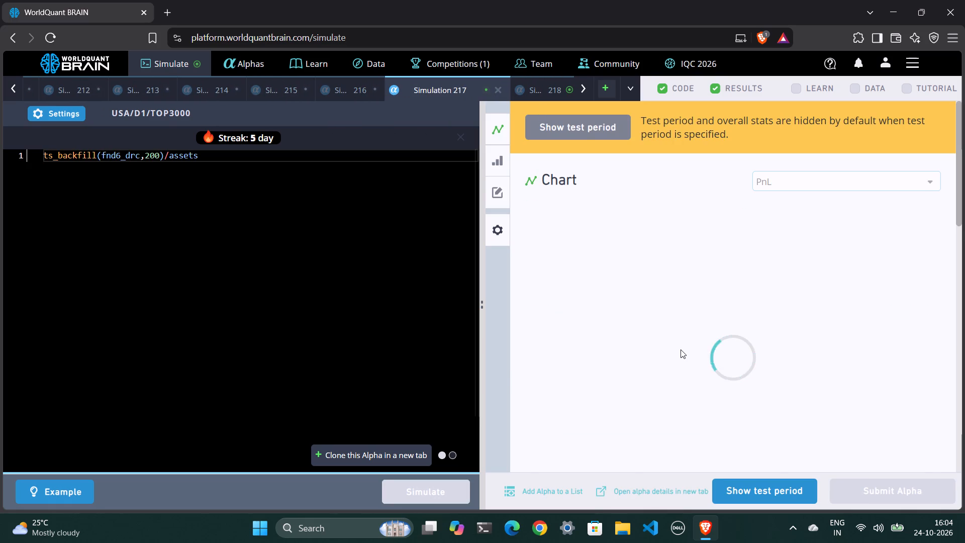
scroll(779, 364, down, 1)
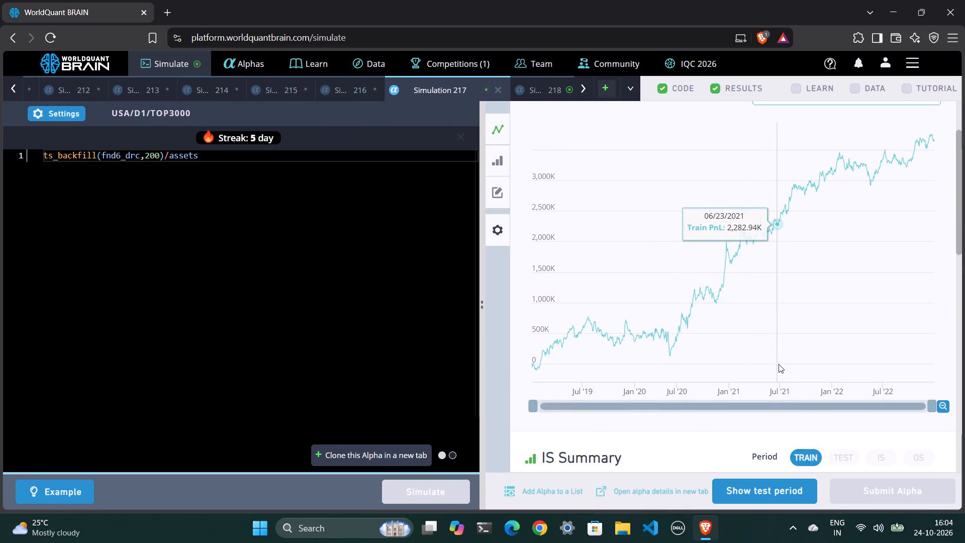
scroll(779, 364, down, 1)
click(767, 491)
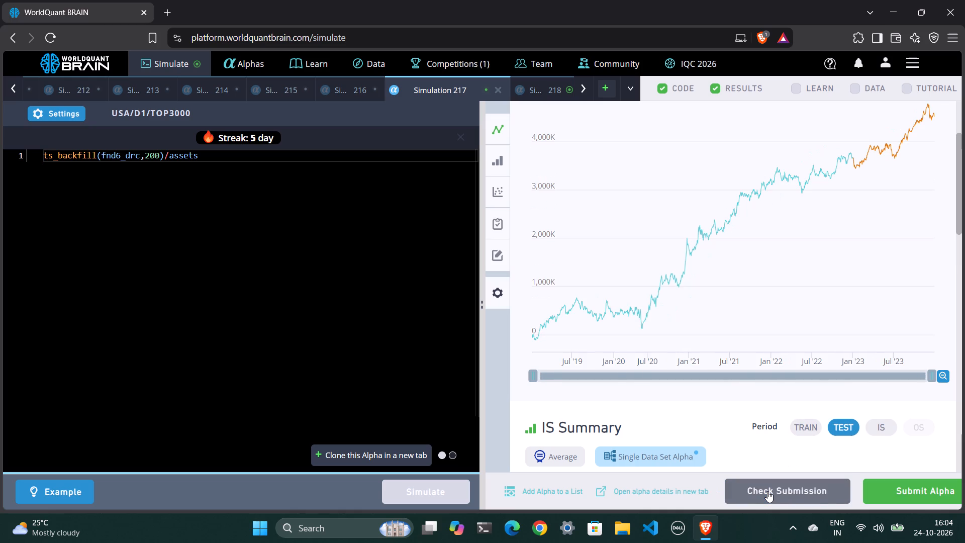
Submit the alpha in the Simulation 217 tab.
click(882, 487)
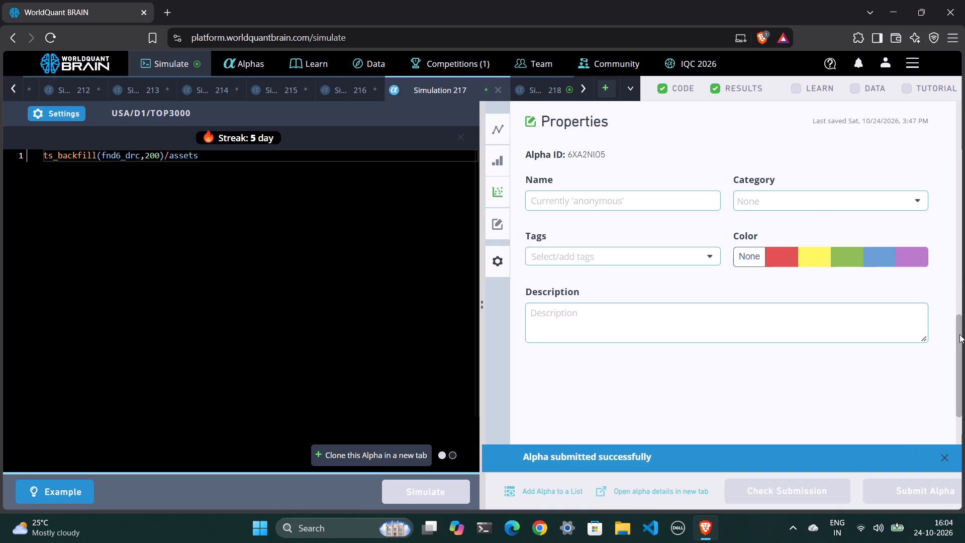
Return to the most recent simulation tabs, around Simulation 249 to 254.
scroll(546, 91, left, 5)
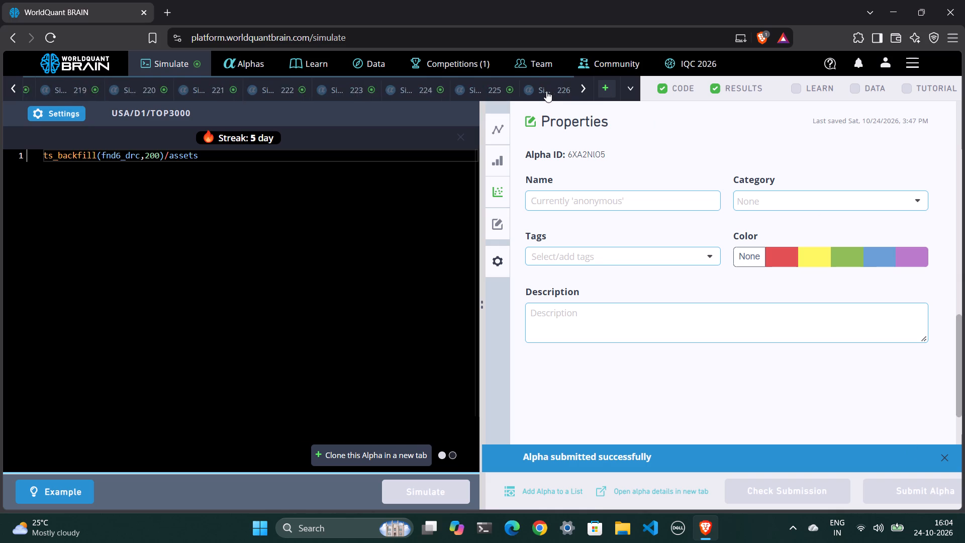
scroll(546, 91, left, 12)
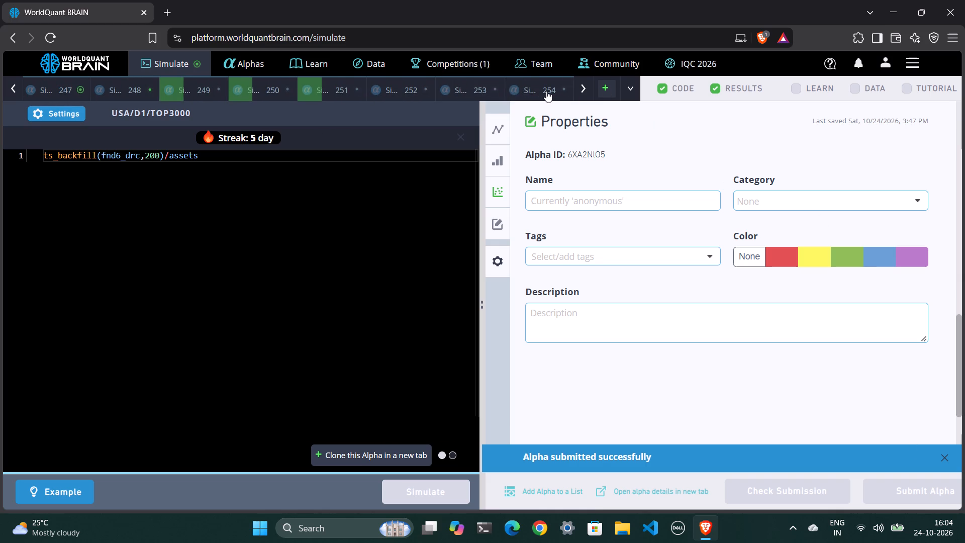
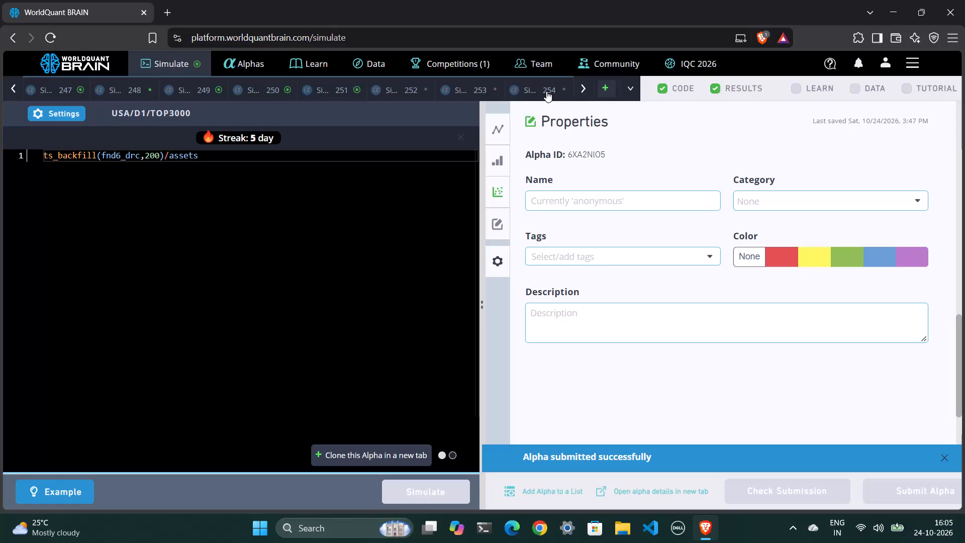
Run the simulations in the Simulation 252, 253 and 254 tabs.
scroll(440, 87, left, 2)
click(395, 97)
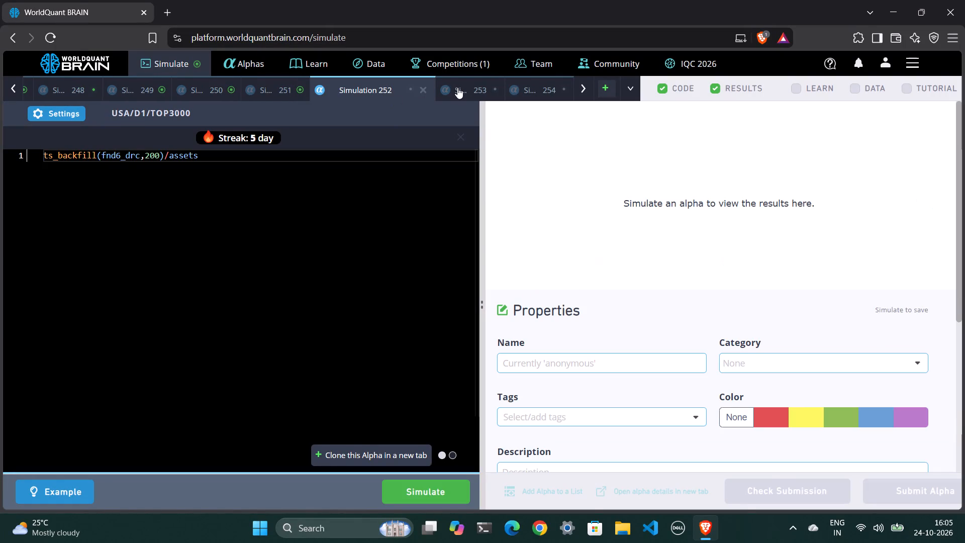
click(432, 493)
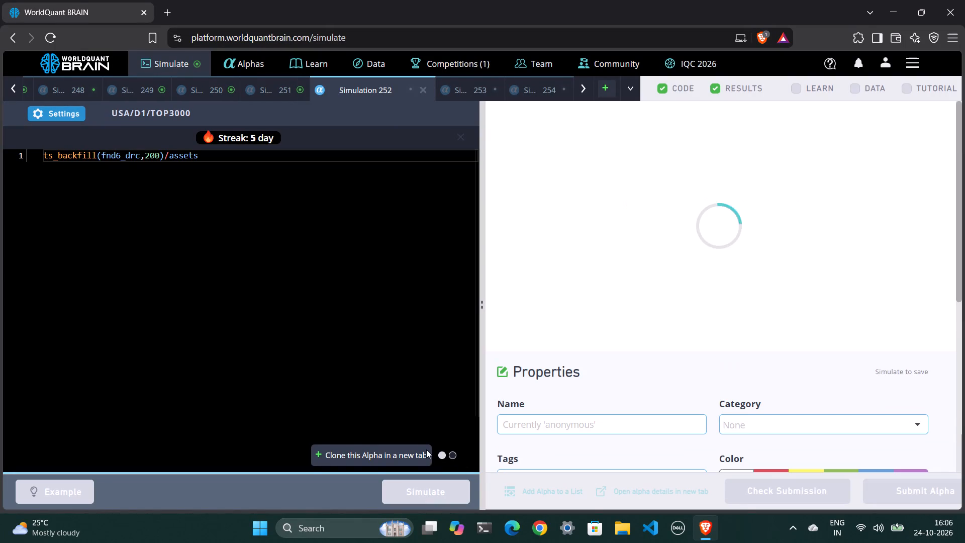
click(468, 89)
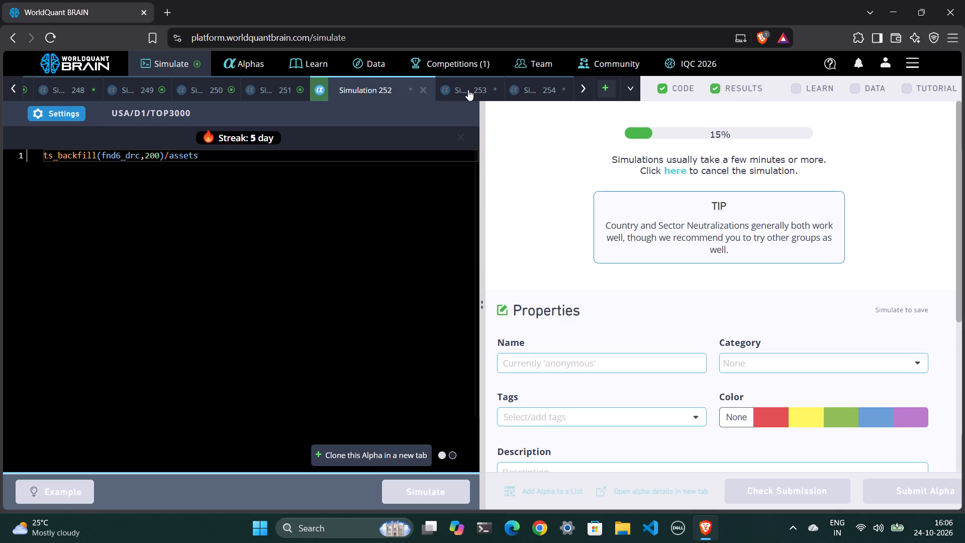
click(436, 481)
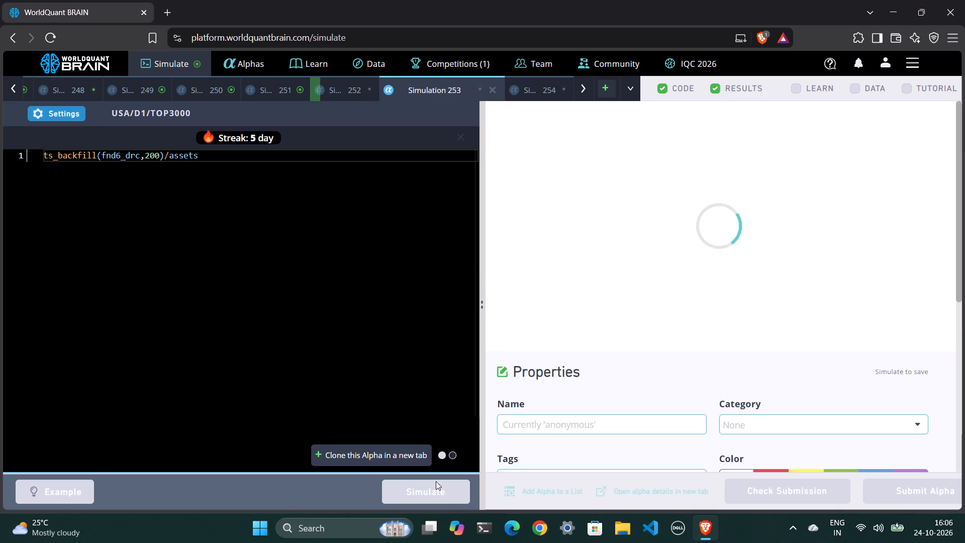
click(534, 90)
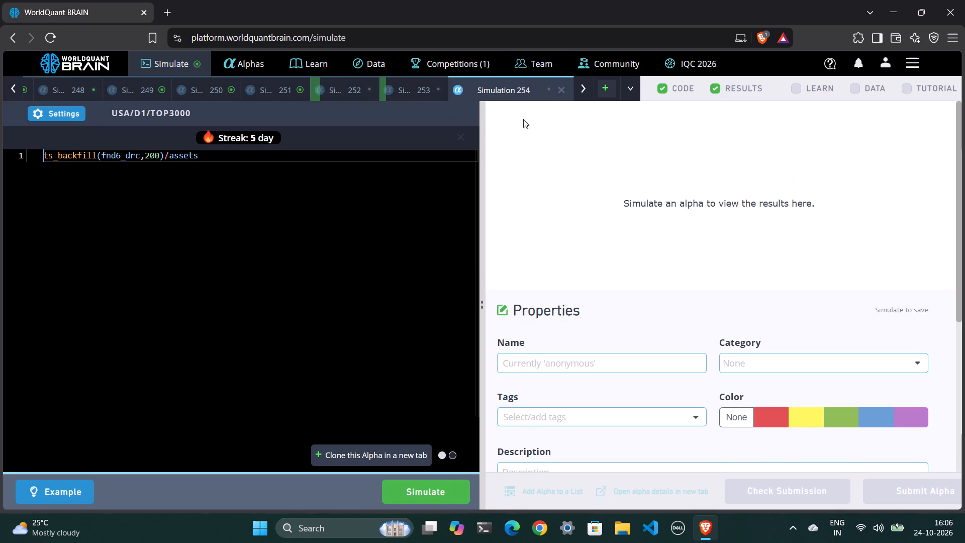
click(427, 493)
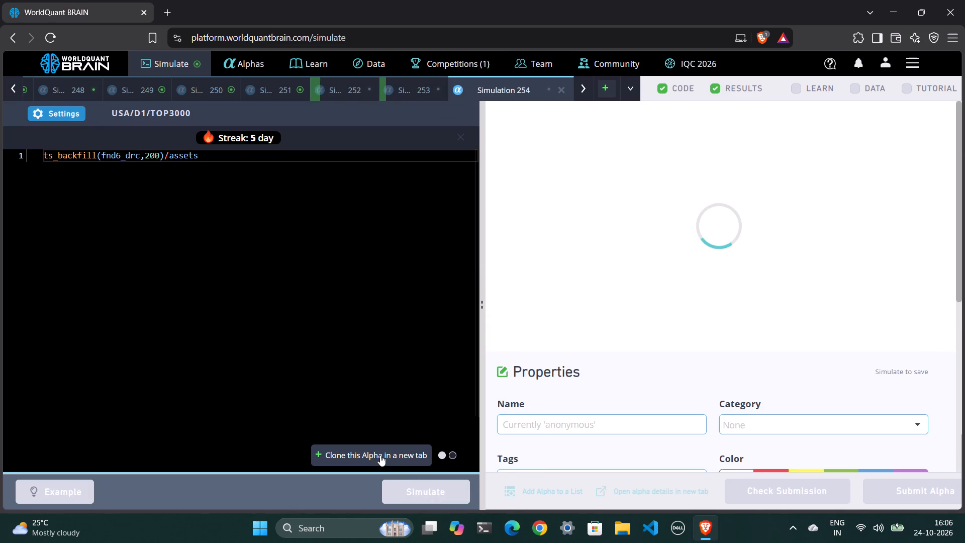
Clone the Simulation 254 alpha into a new tab and set its universe to TOP2000.
click(380, 455)
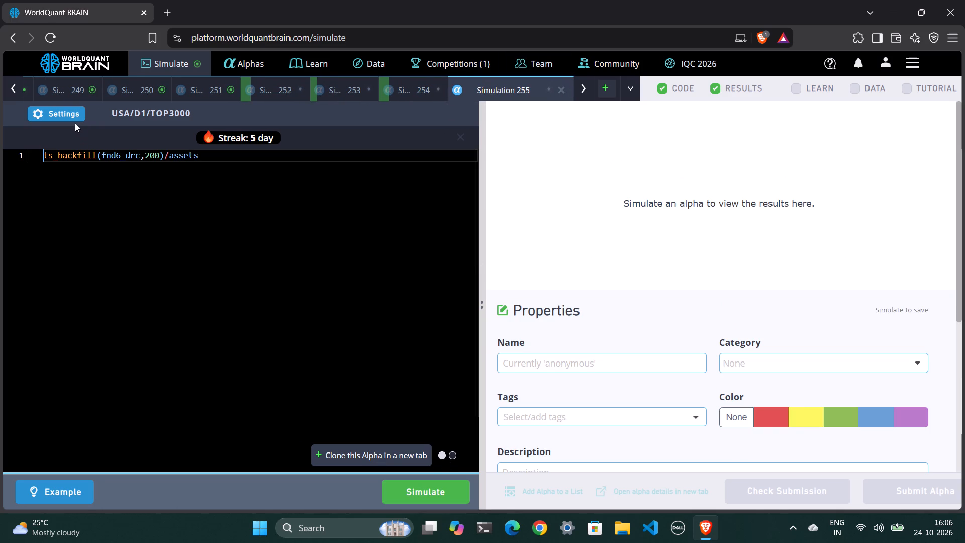
click(71, 113)
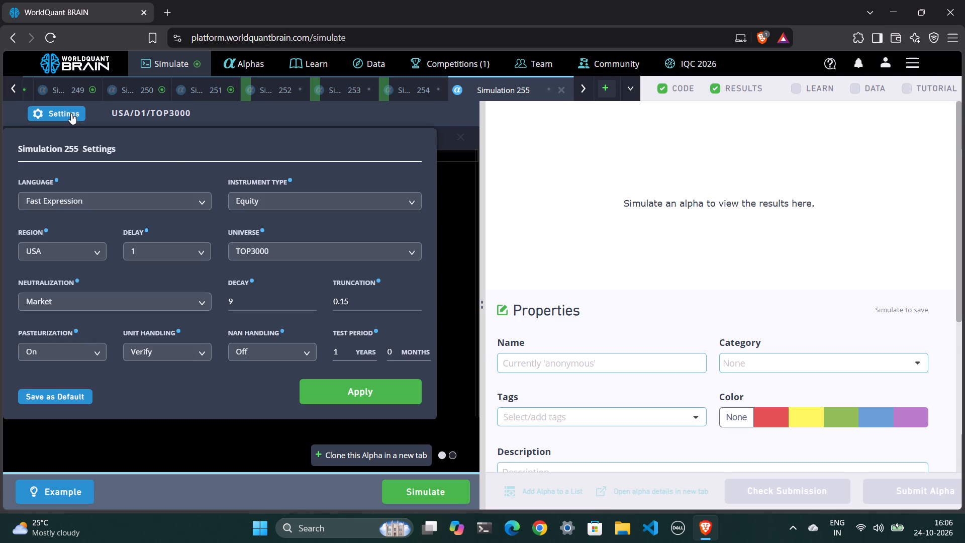
click(290, 249)
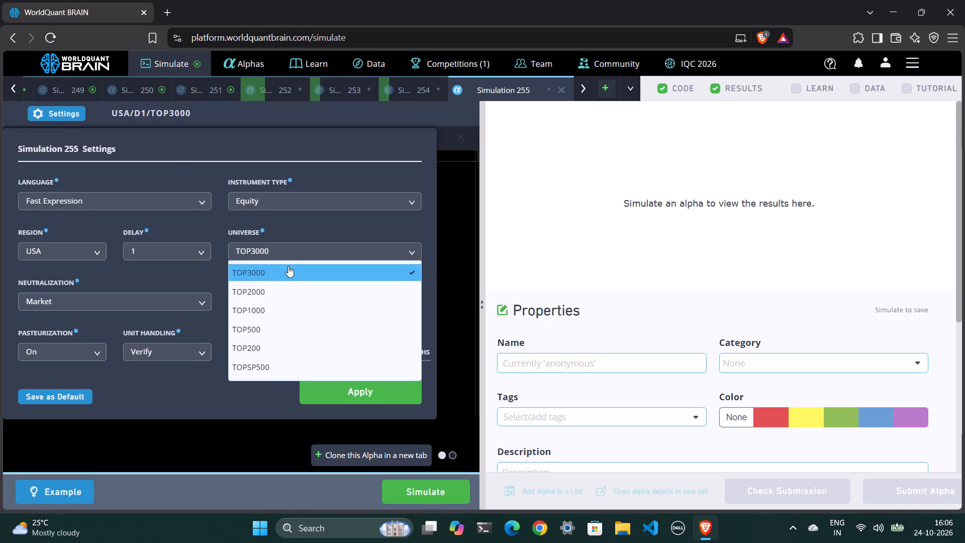
click(283, 288)
click(341, 387)
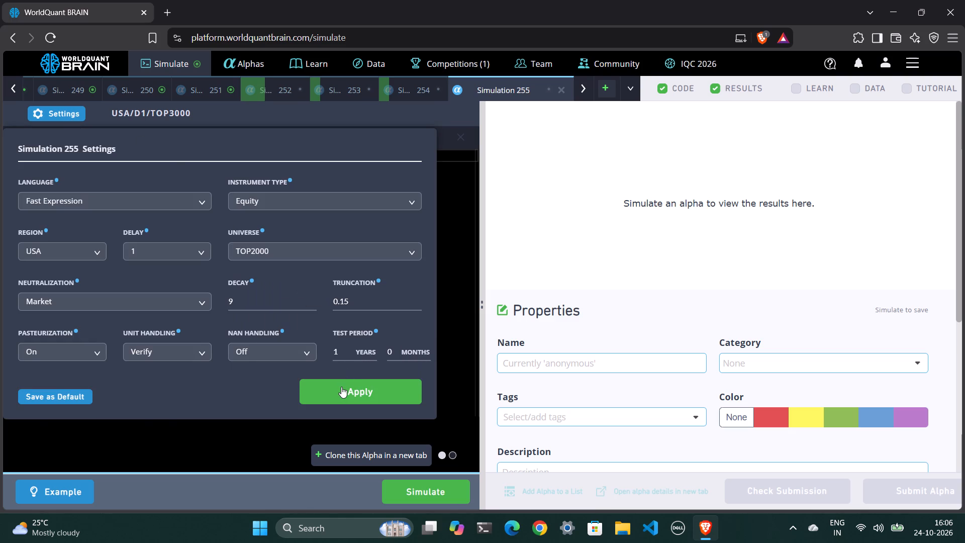
Clone the TOP2000 alpha into a new tab and set its neutralization to Sector.
click(360, 460)
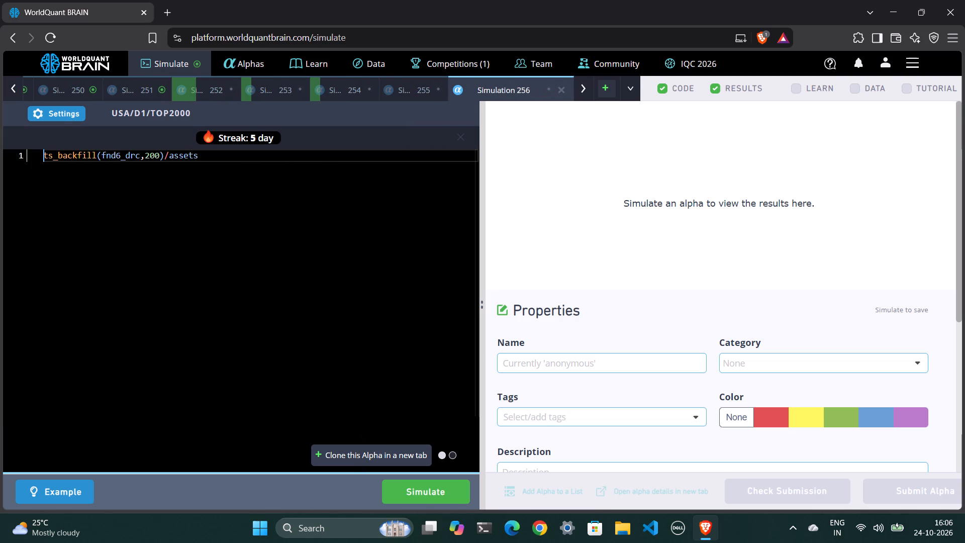
click(56, 114)
click(109, 303)
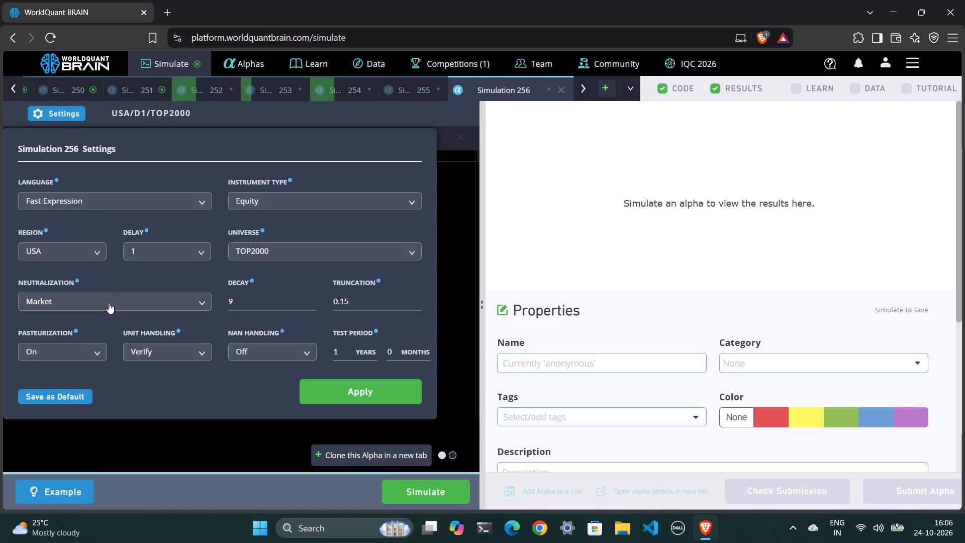
click(92, 360)
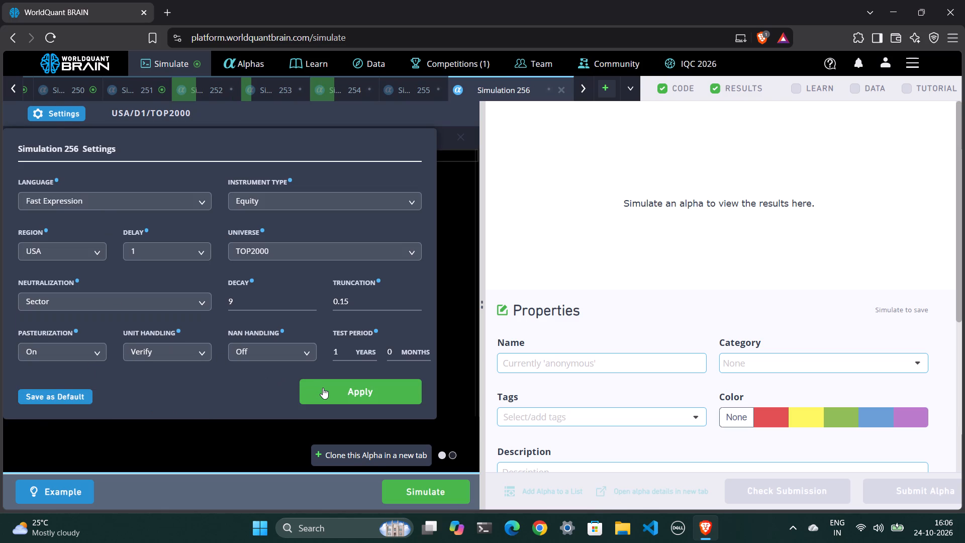
click(323, 388)
Clone the Sector-neutralized TOP2000 alpha into a new tab and set its neutralization to Industry.
click(369, 451)
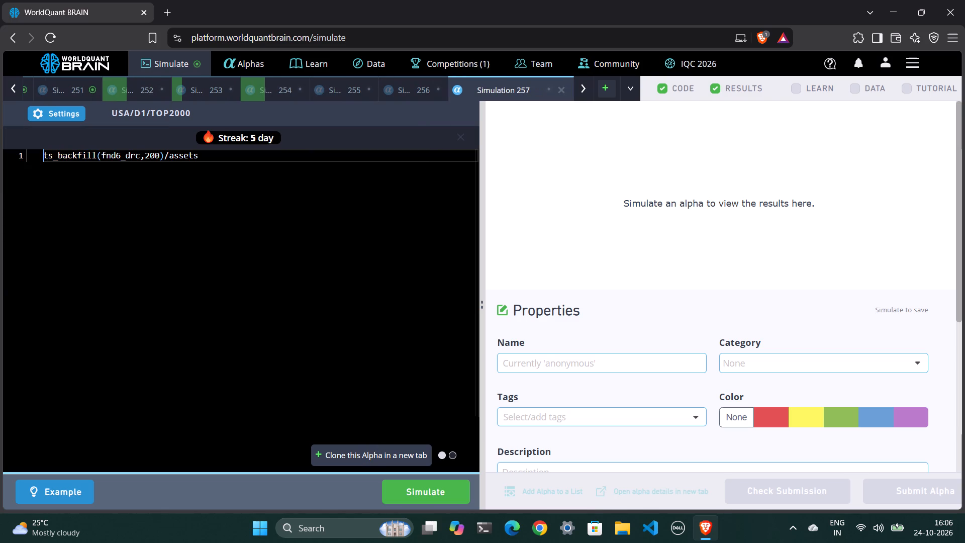
click(61, 116)
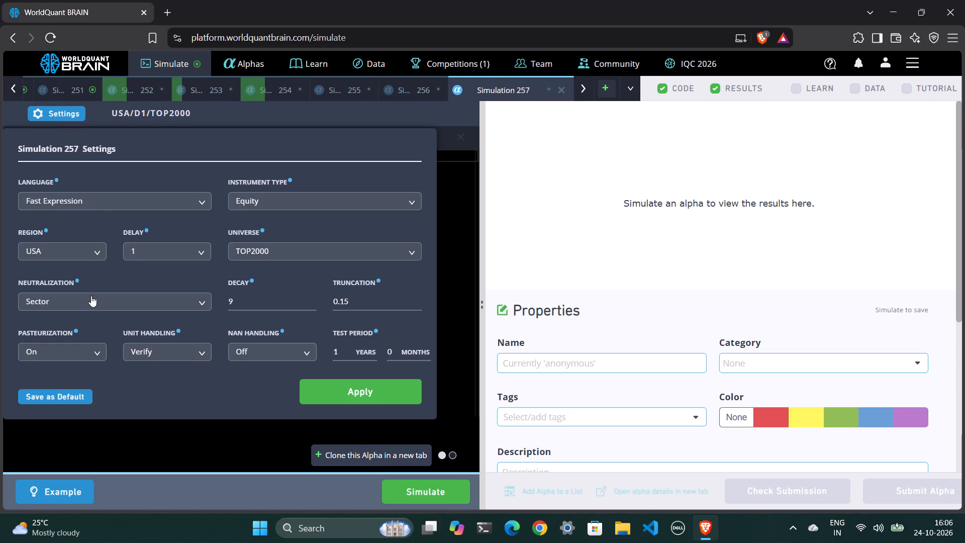
click(88, 301)
click(86, 376)
click(318, 393)
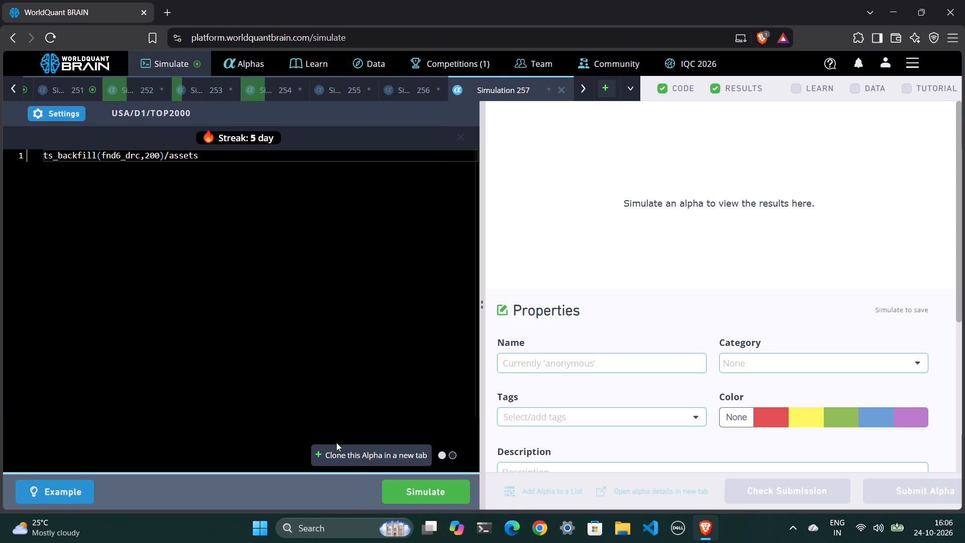
Clone the Industry-neutralized TOP2000 alpha into a new tab and set its neutralization to Subindustry.
click(336, 449)
click(61, 122)
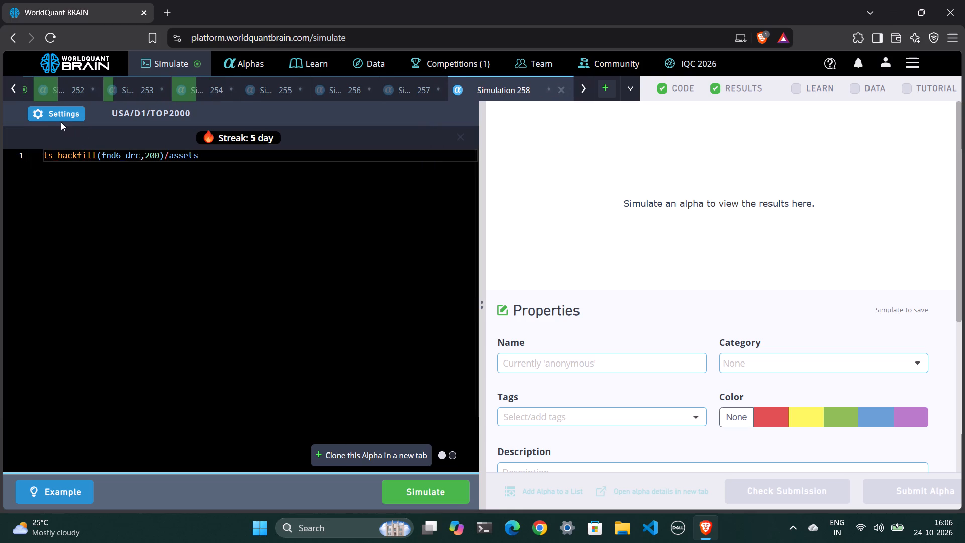
click(56, 116)
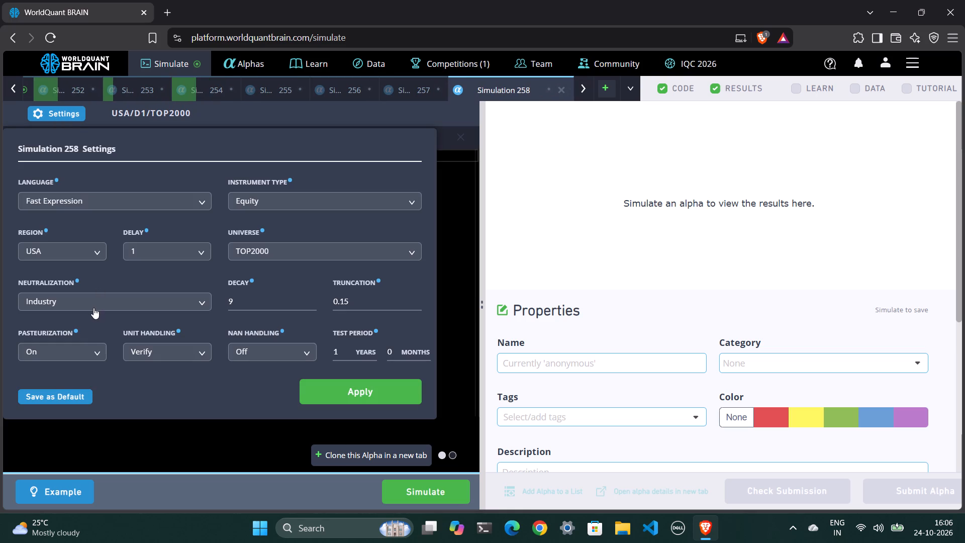
click(93, 308)
click(79, 390)
click(326, 394)
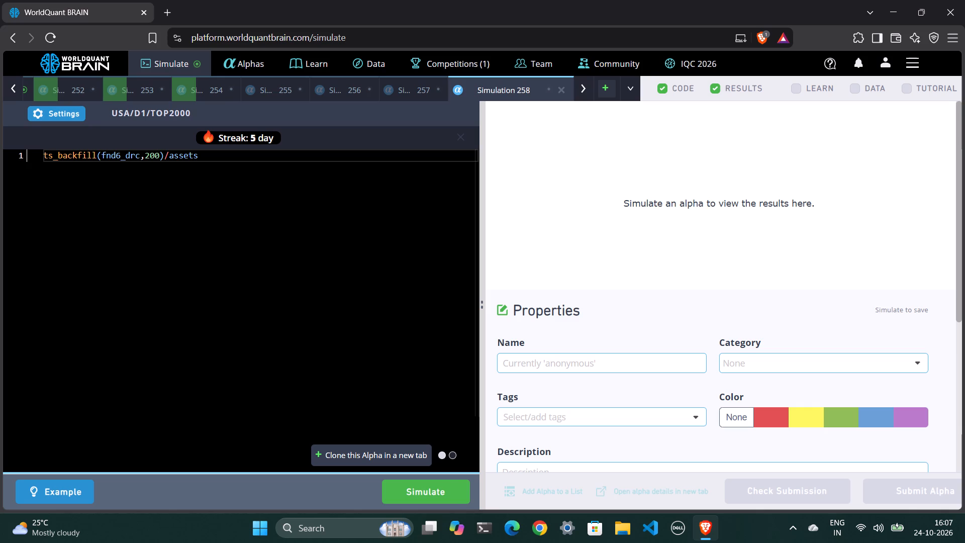
Clone the Subindustry TOP2000 alpha into a new tab, compare its settings with the original's, and set the clone's decay to 8.
click(385, 458)
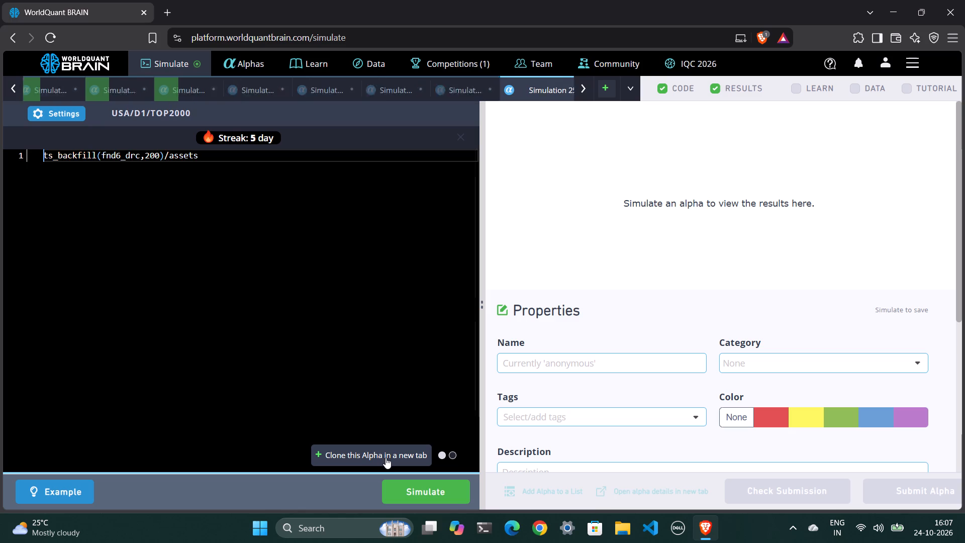
click(51, 120)
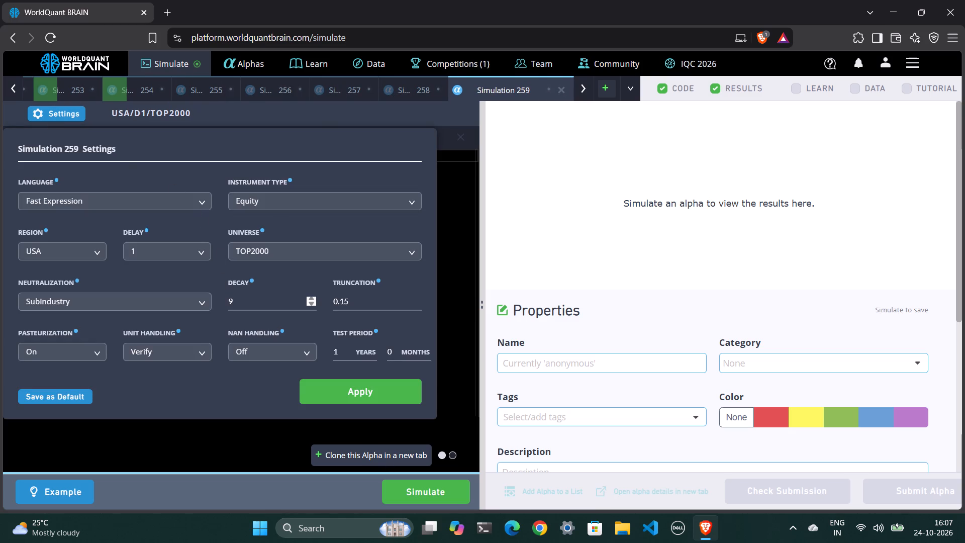
click(391, 94)
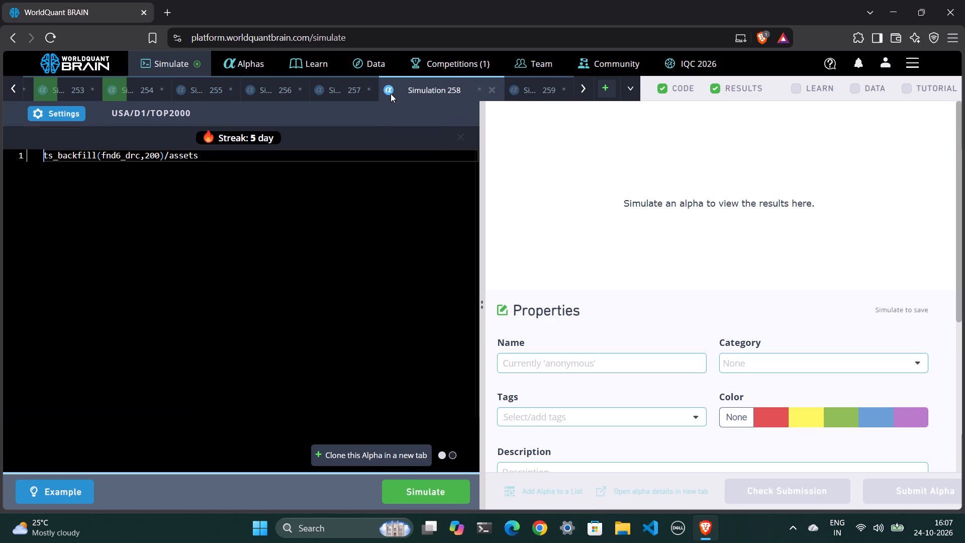
click(68, 112)
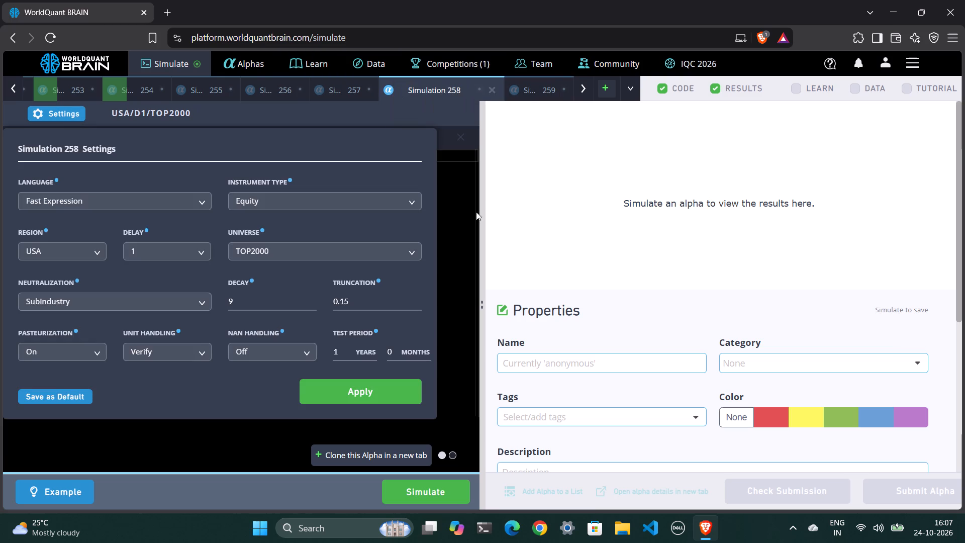
click(529, 98)
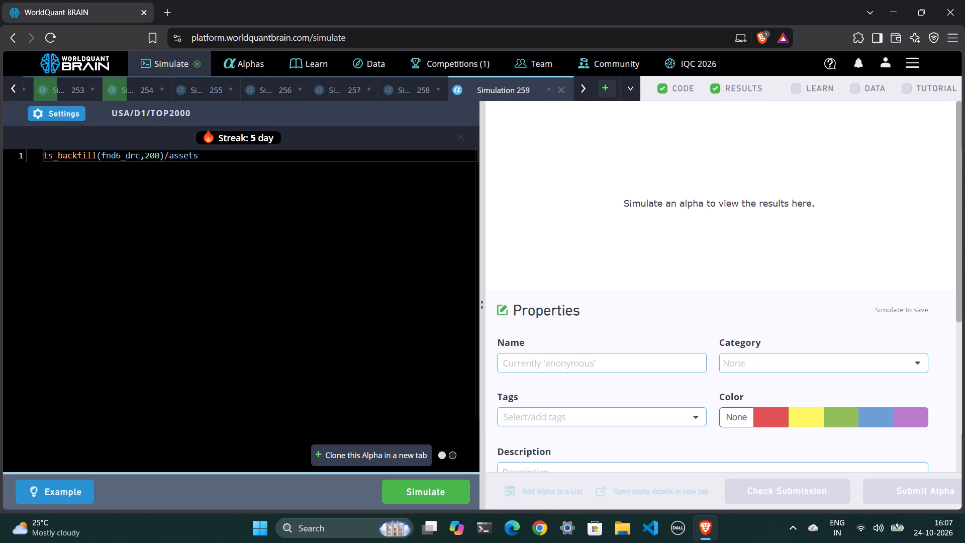
click(44, 115)
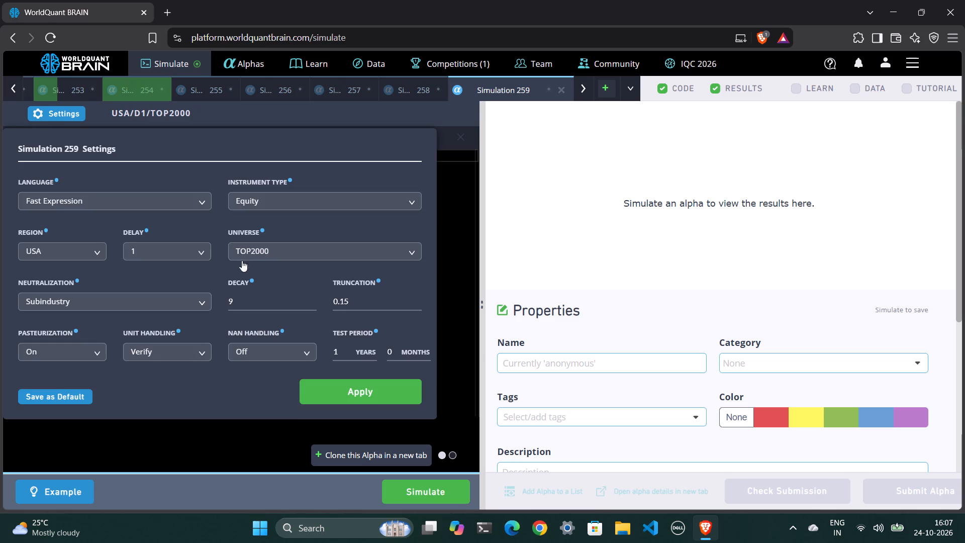
click(253, 302)
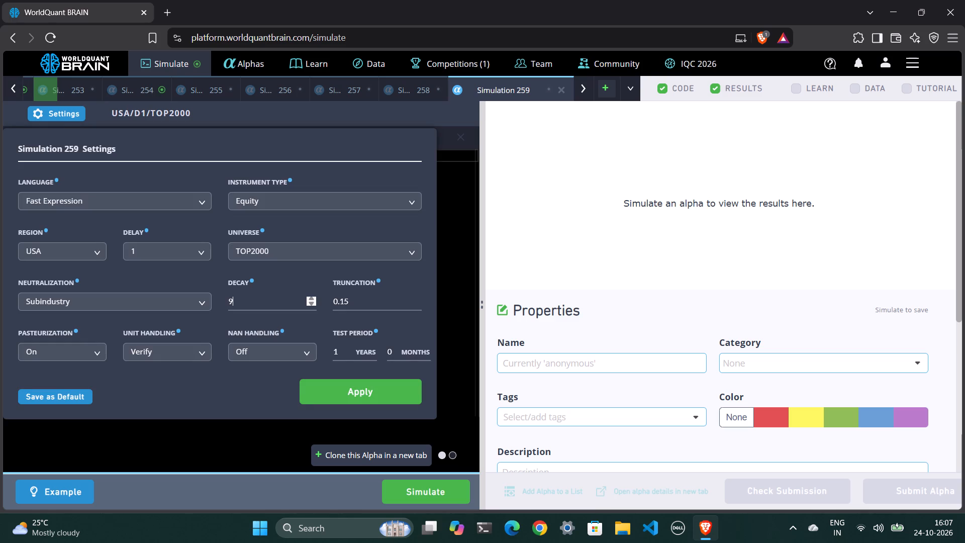
key(BackSpace)
key(8)
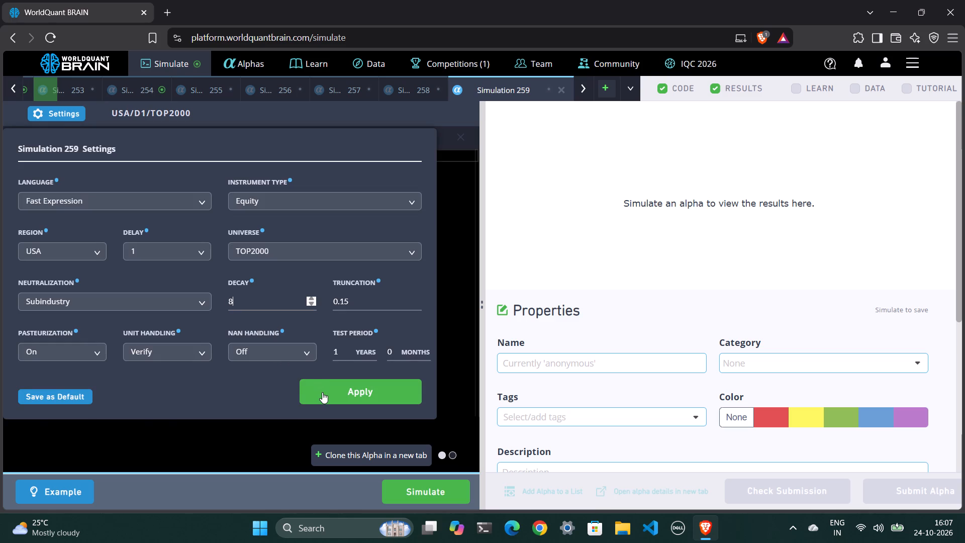
click(322, 392)
Clone the decay 8 Subindustry alpha into a new tab and set its neutralization to Industry.
click(373, 456)
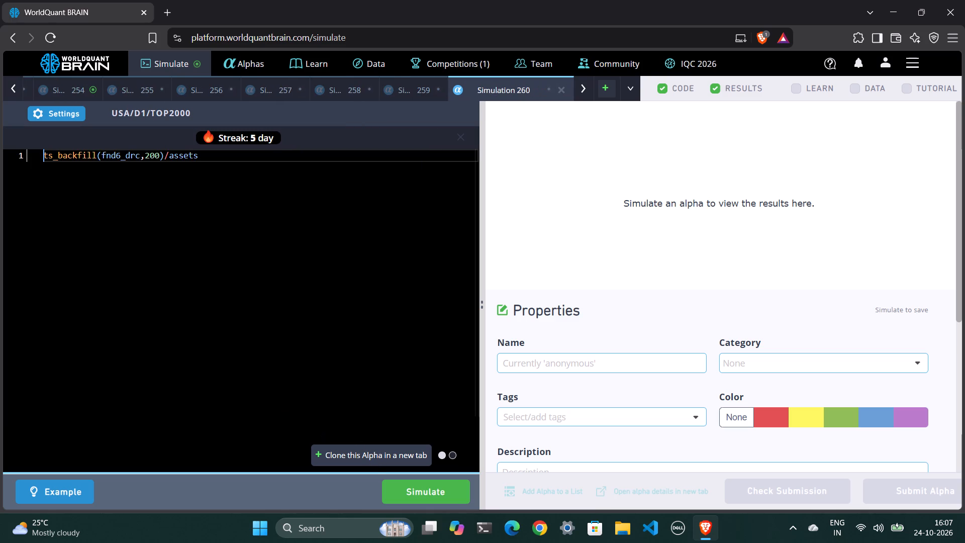
click(41, 108)
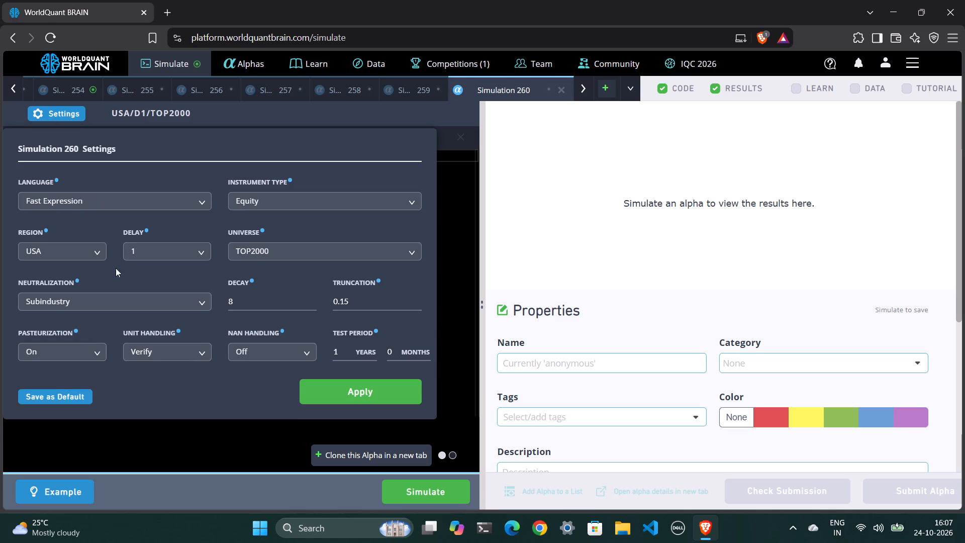
click(113, 300)
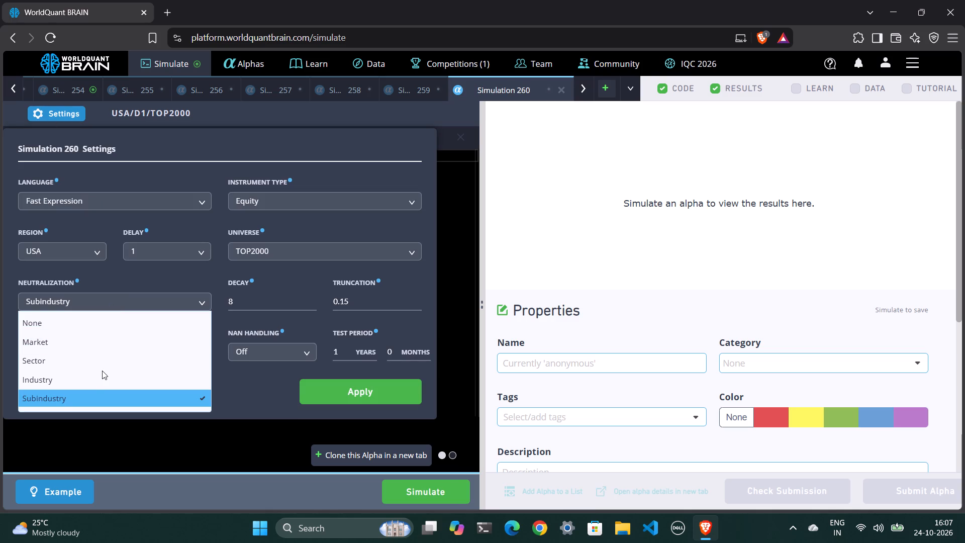
click(102, 373)
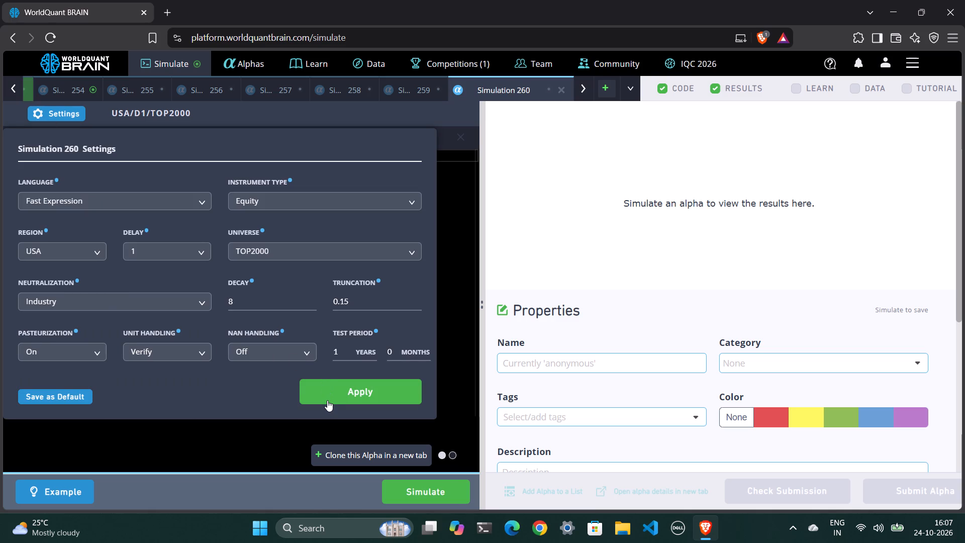
click(327, 400)
Clone the decay 8 Industry-neutralized TOP2000 alpha into a new tab and set its neutralization to Sector.
click(363, 447)
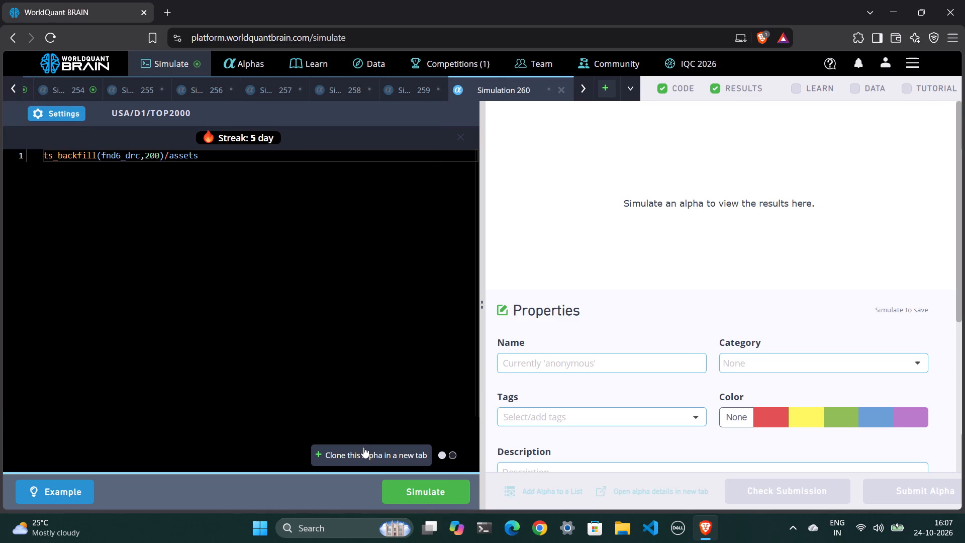
click(50, 108)
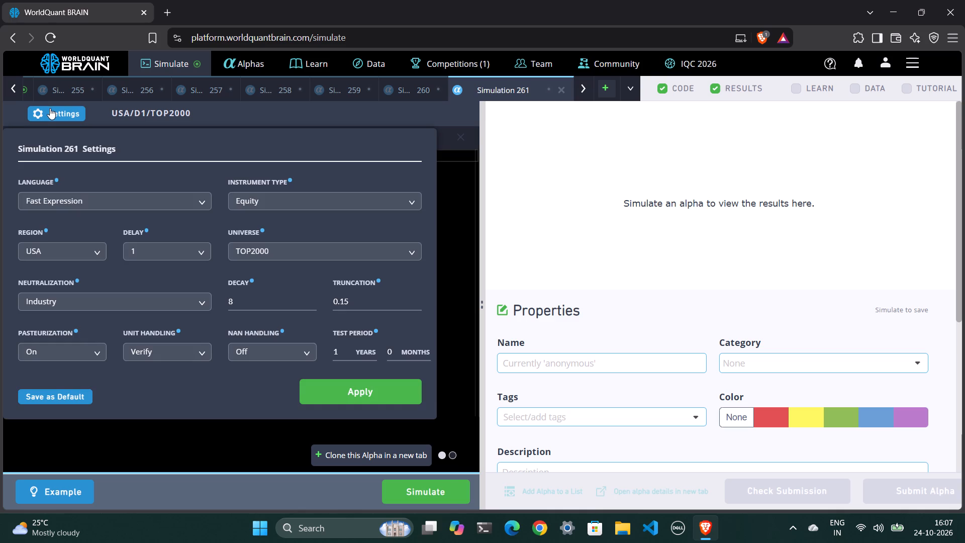
click(82, 306)
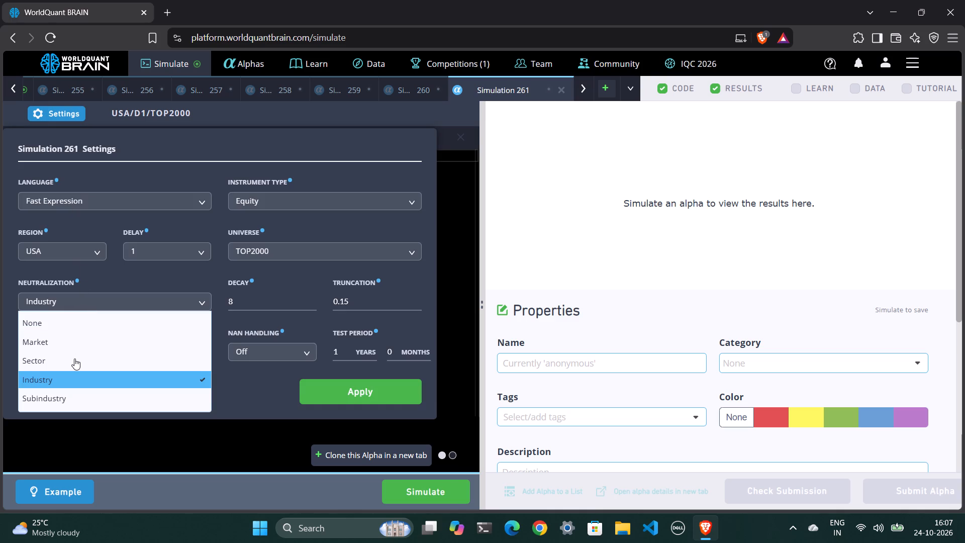
click(74, 358)
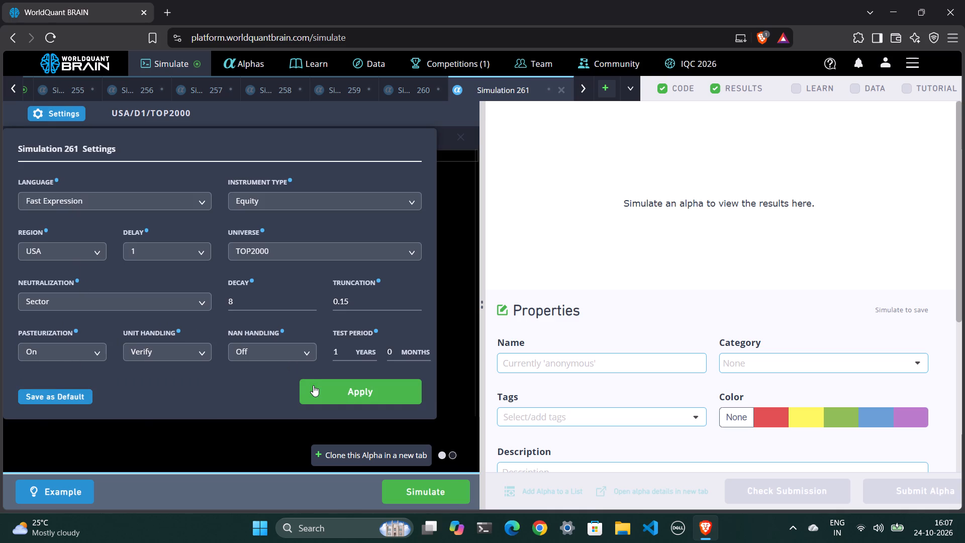
click(313, 385)
Clone the decay 8 Sector-neutralized alpha into a new tab and set its neutralization to Market.
click(365, 451)
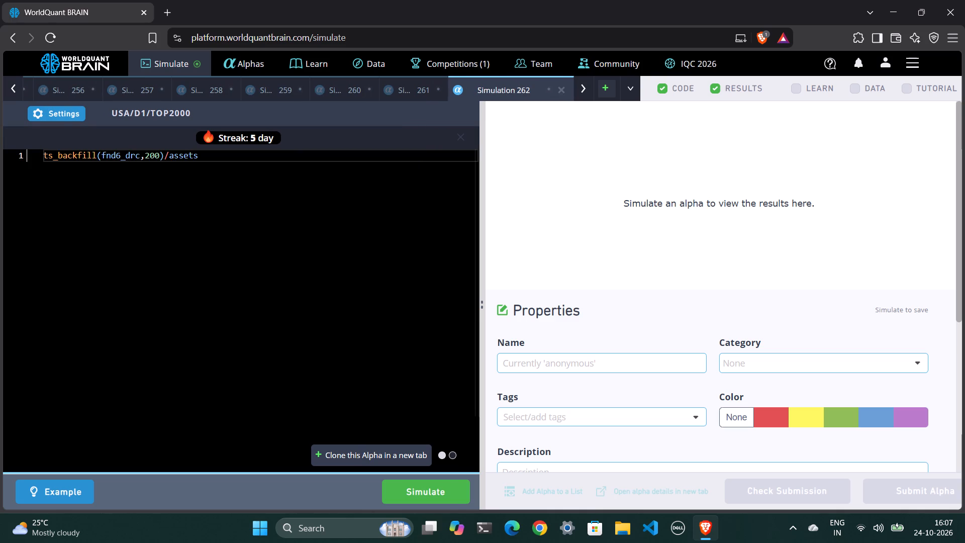
click(54, 112)
click(76, 299)
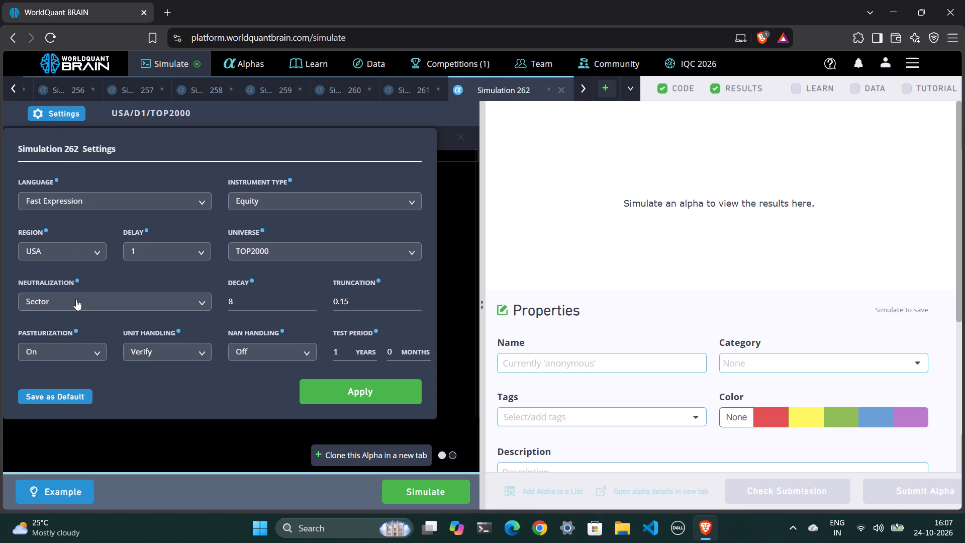
click(71, 337)
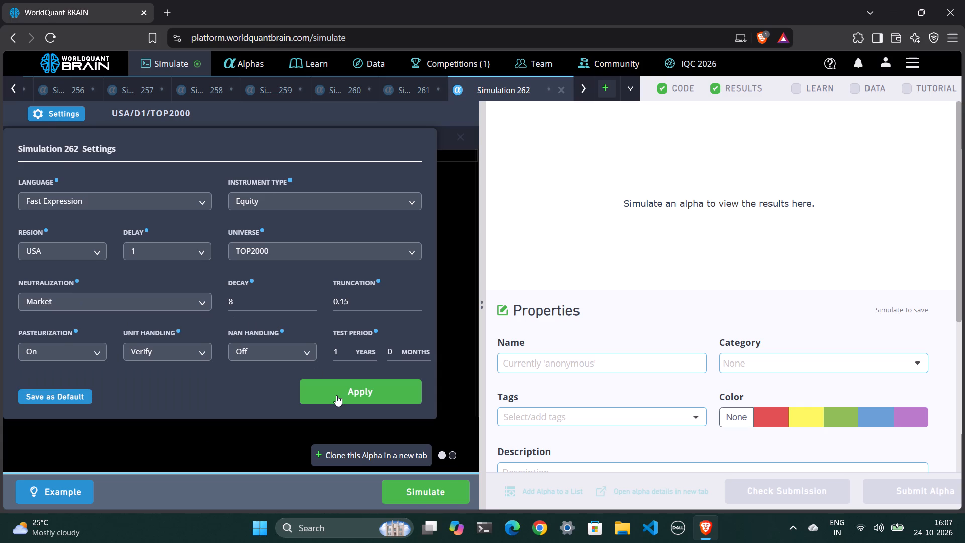
click(336, 395)
Clone the decay 8 Market-neutralized alpha into a new tab, compare its settings with the original's, and set the clone's decay to 7.
click(372, 449)
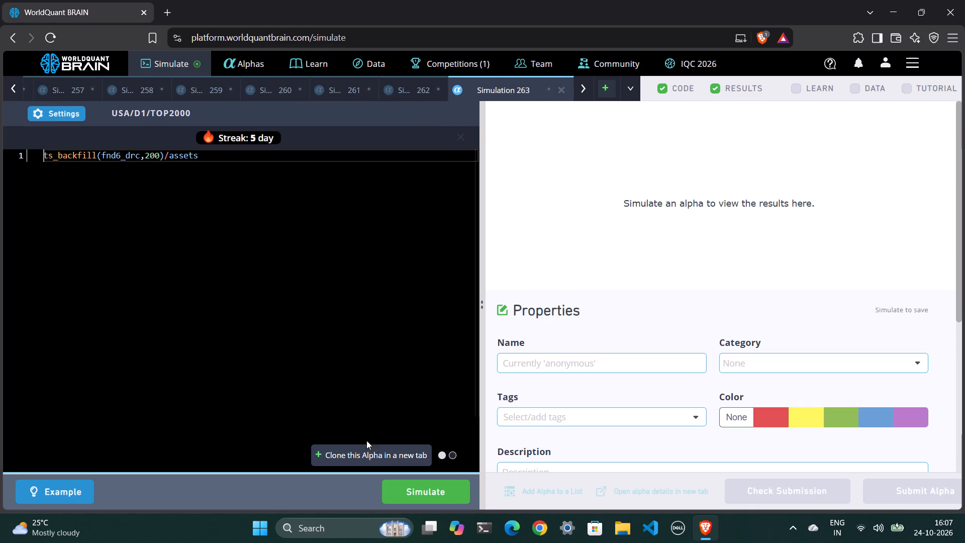
click(60, 114)
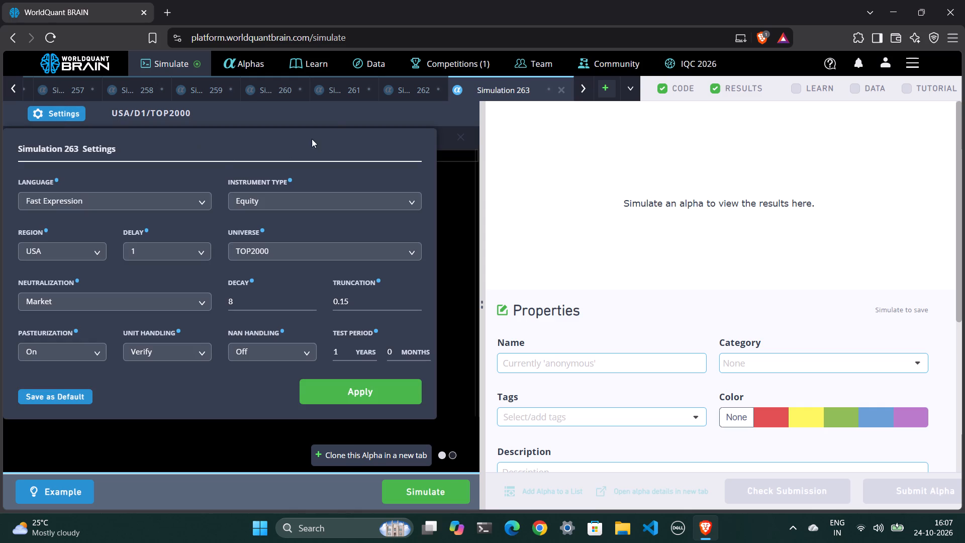
click(407, 82)
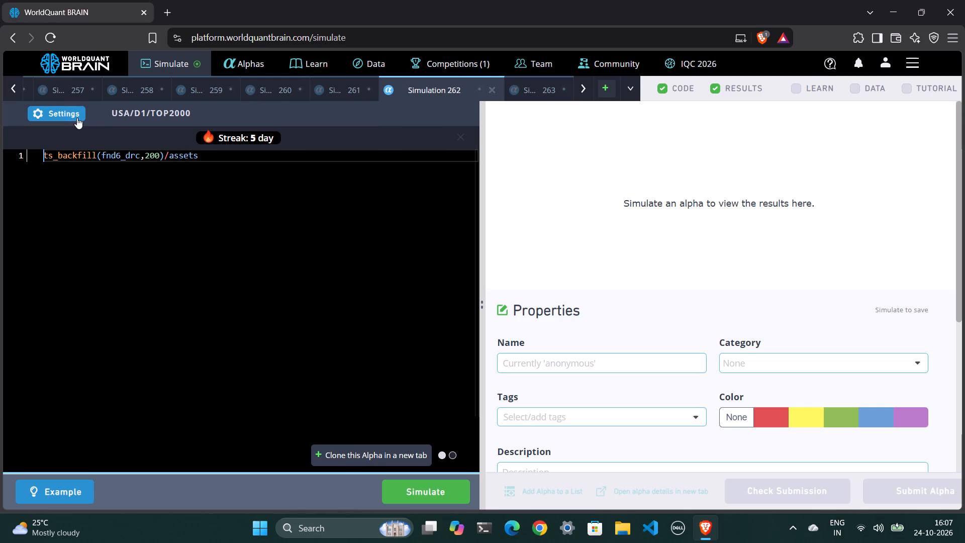
click(69, 116)
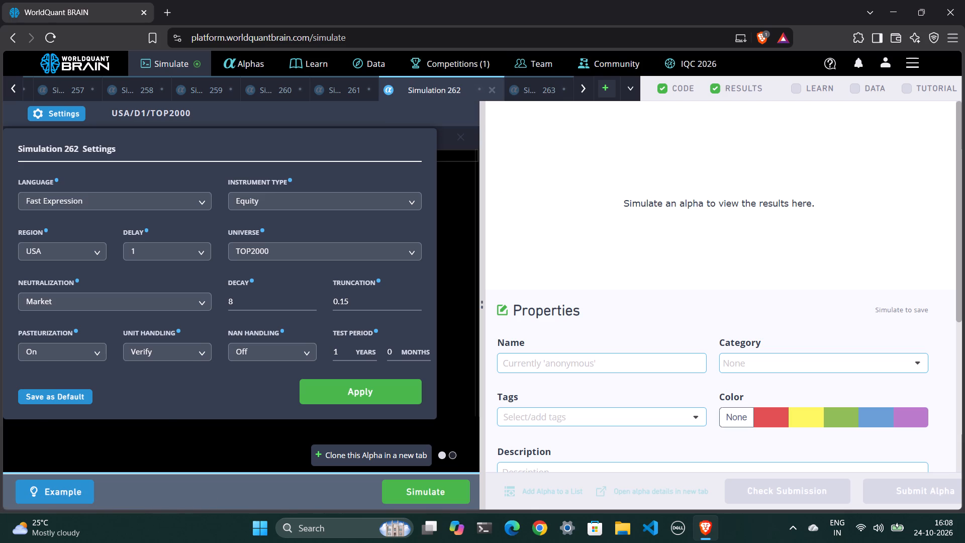
click(455, 206)
click(535, 87)
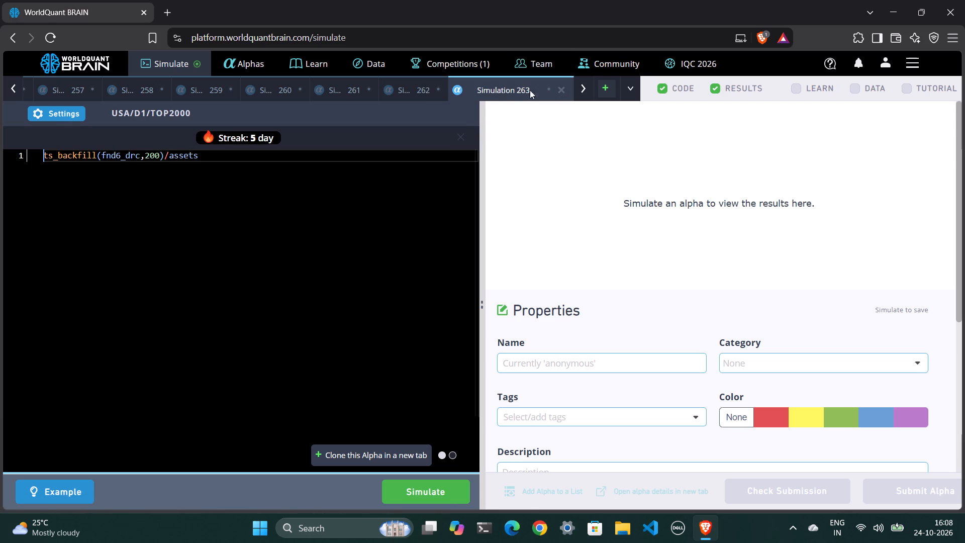
click(51, 112)
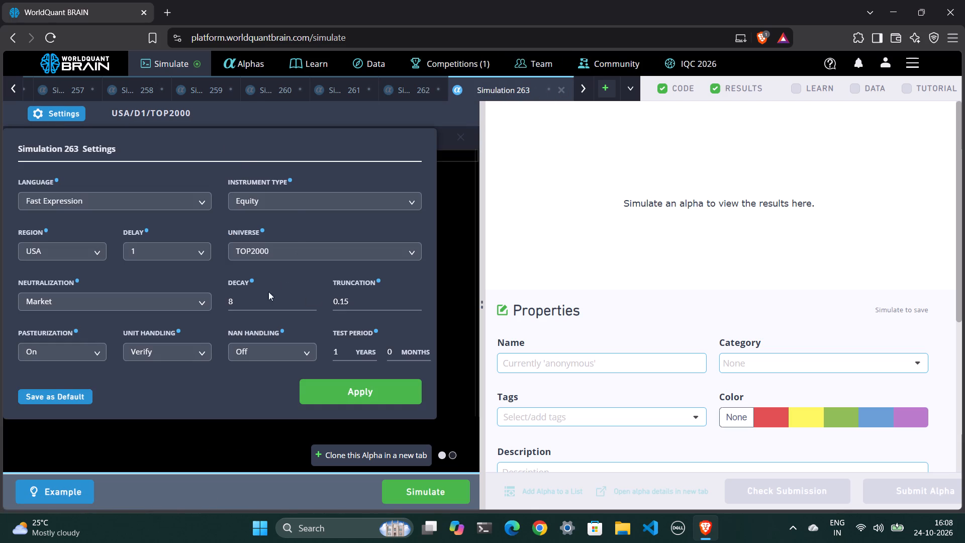
click(251, 289)
click(248, 296)
key(BackSpace)
key(7)
click(326, 388)
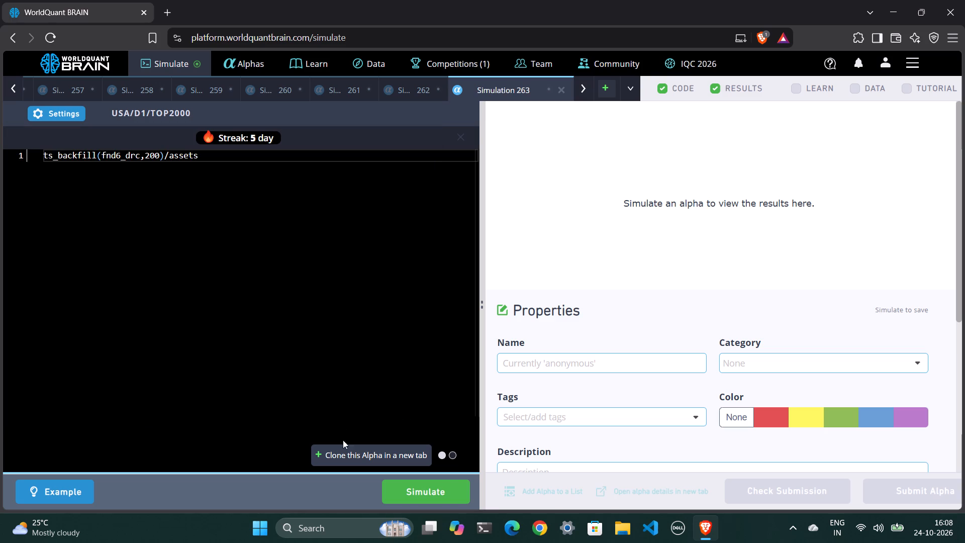
Clone the decay 7 Market-neutralized alpha into a new tab and set its neutralization to Sector.
click(345, 458)
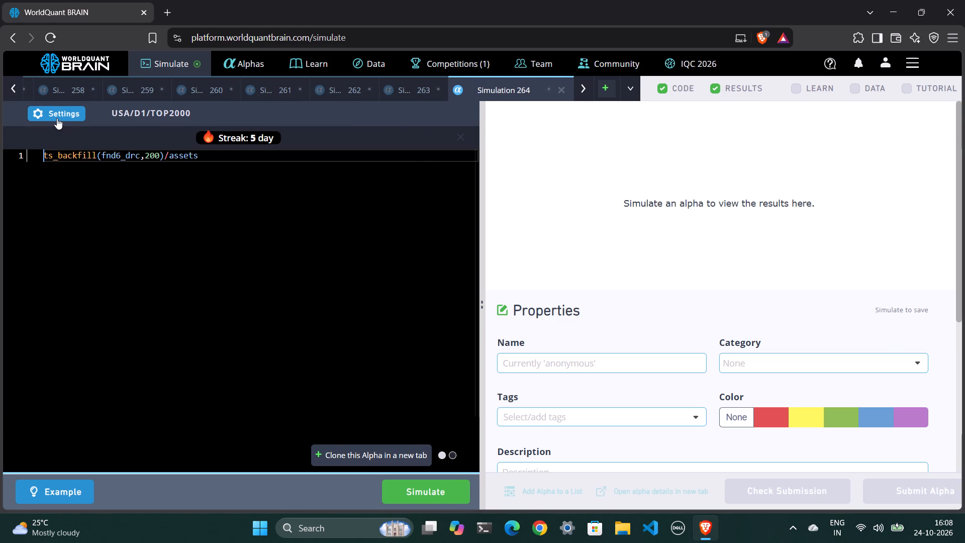
click(57, 116)
click(119, 298)
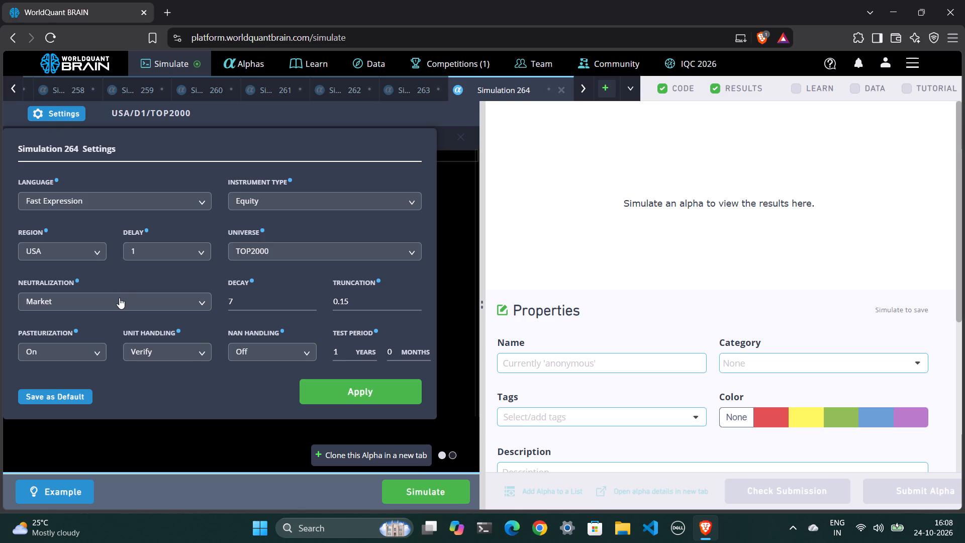
click(107, 356)
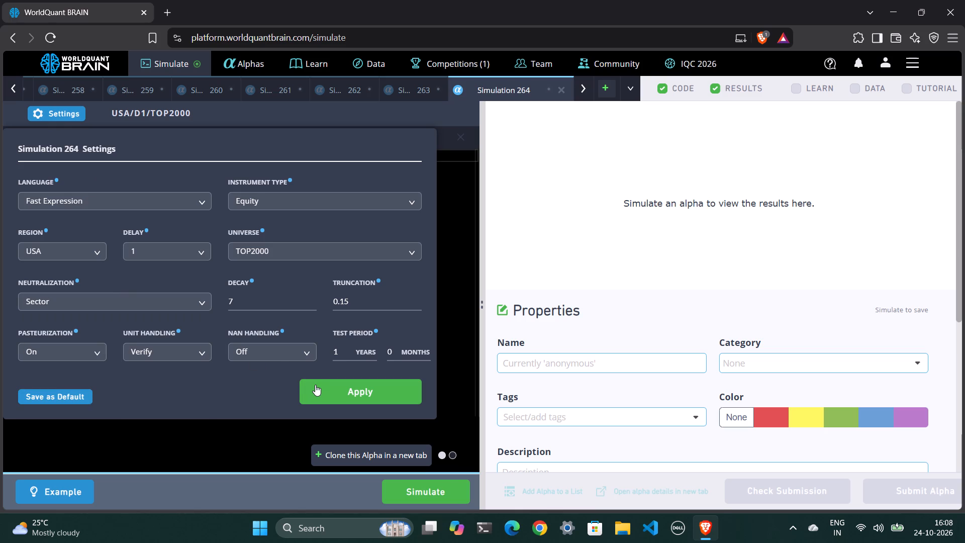
click(317, 387)
Clone the decay 7 Sector-neutralized alpha into a new tab, set its neutralization to Industry, and recheck the clone's settings.
click(358, 460)
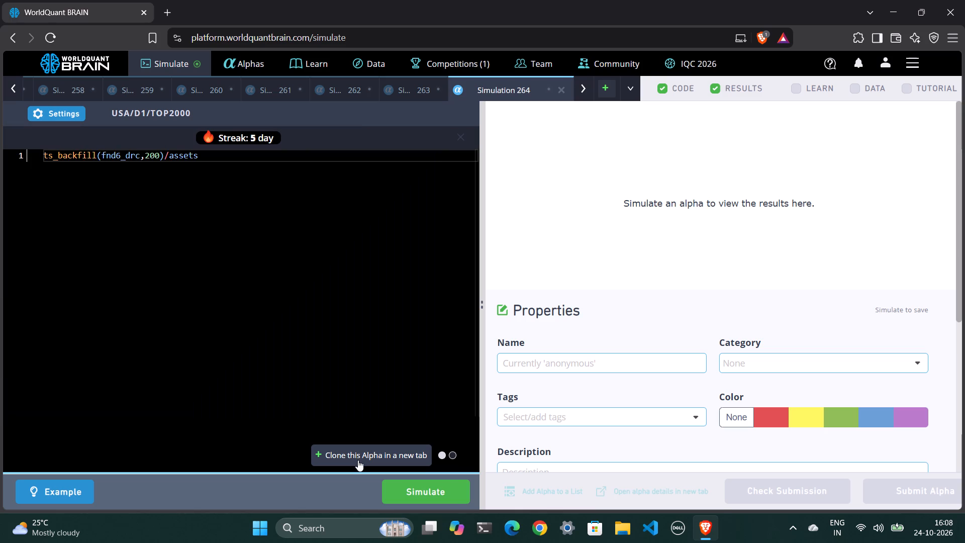
click(42, 106)
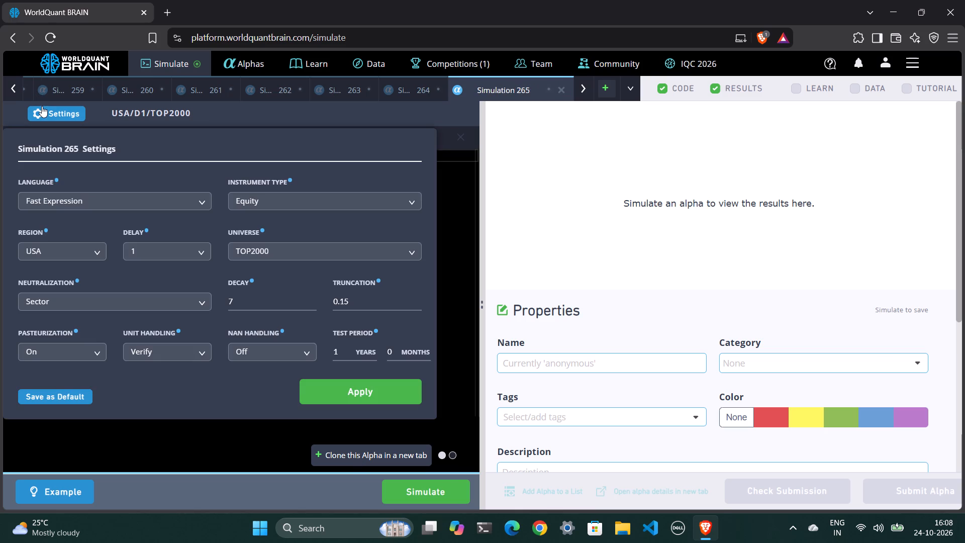
click(56, 298)
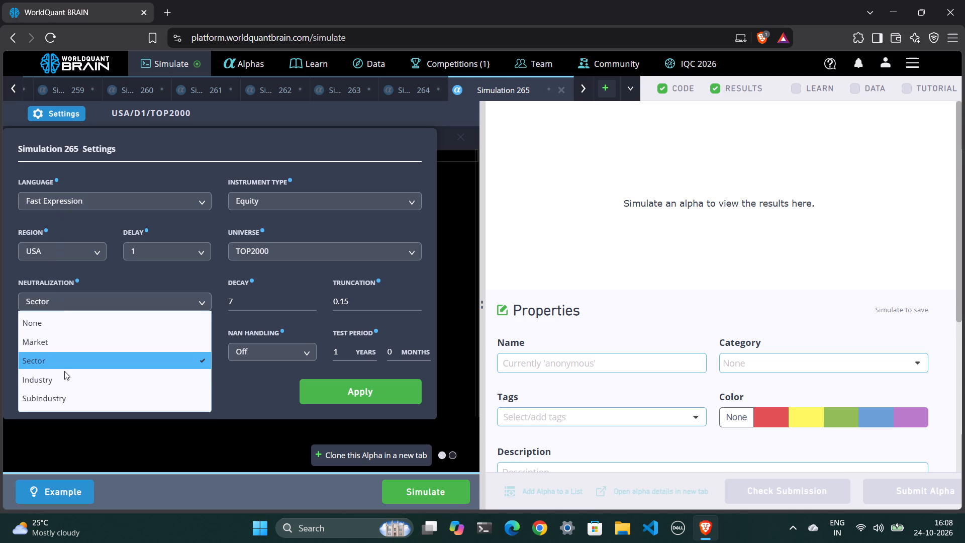
click(64, 375)
click(328, 391)
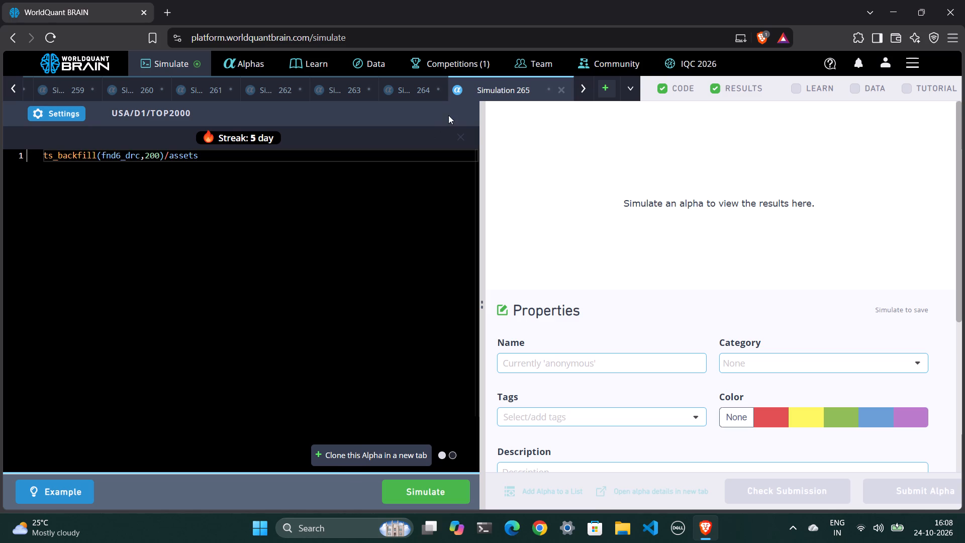
click(45, 112)
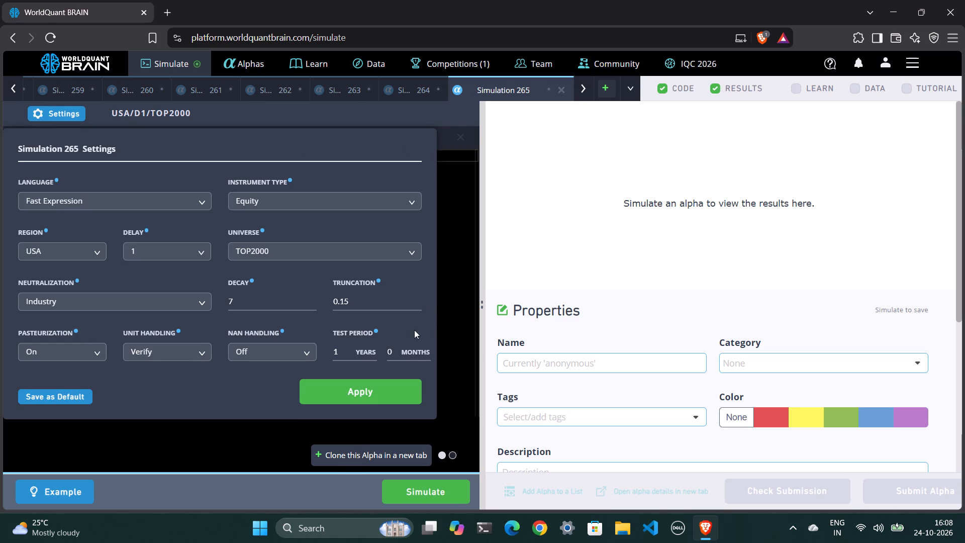
click(347, 390)
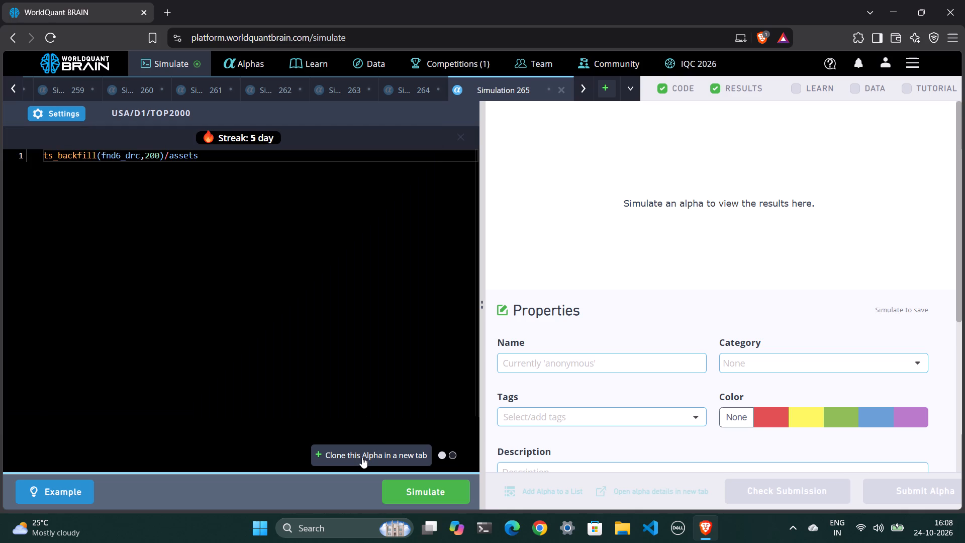
Clone the decay 7 Industry-neutralized alpha into a new tab and set its neutralization to Subindustry.
click(362, 457)
click(57, 113)
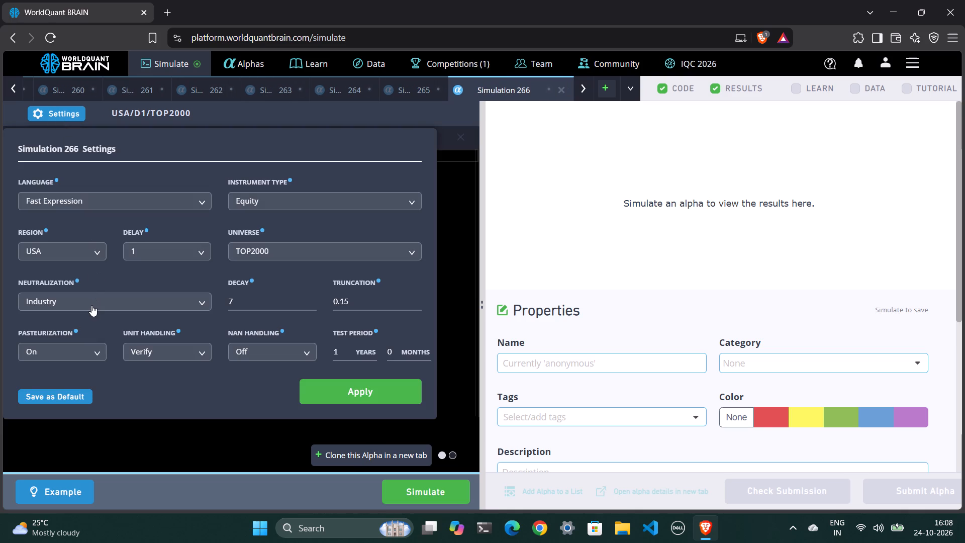
click(104, 308)
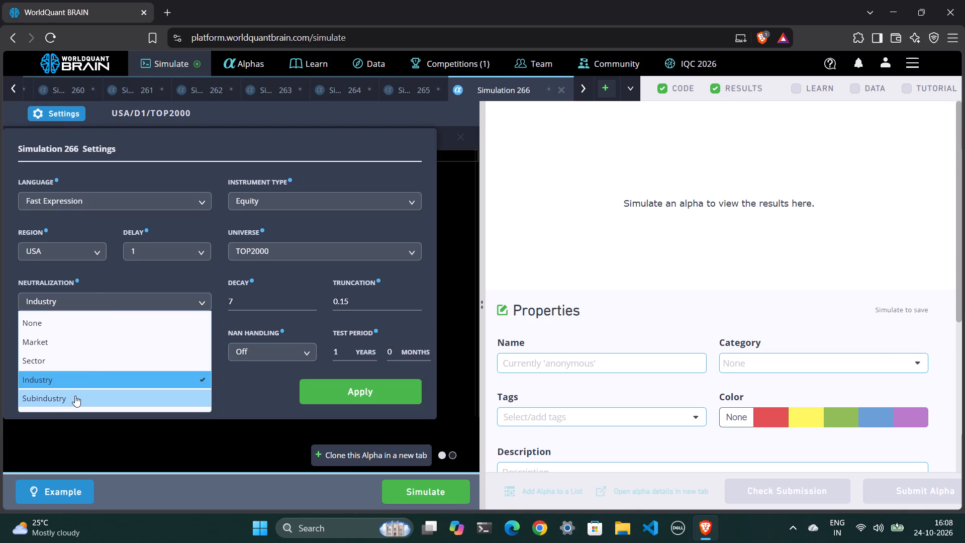
click(75, 396)
click(336, 399)
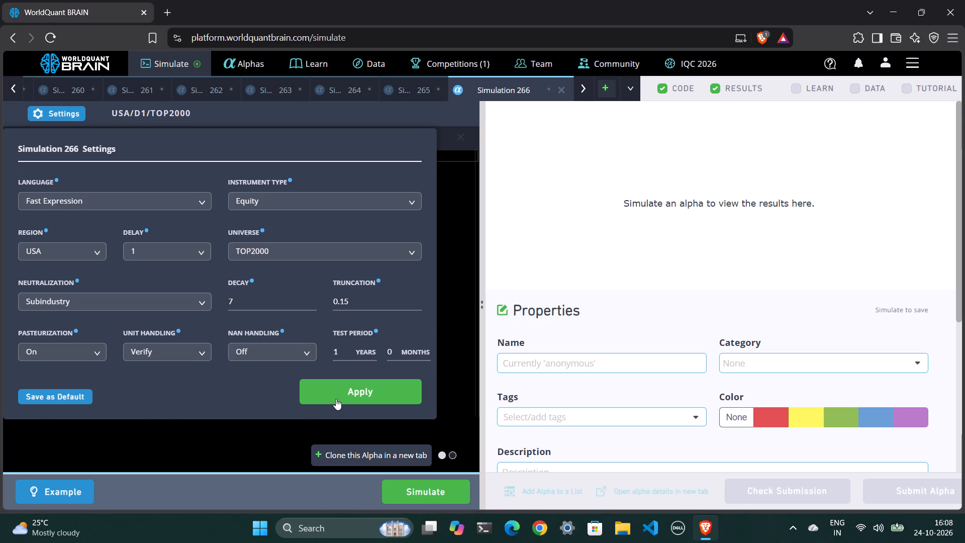
Go back to the earlier unsimulated tabs and start Simulations 255, 256 and 257.
scroll(186, 95, right, 3)
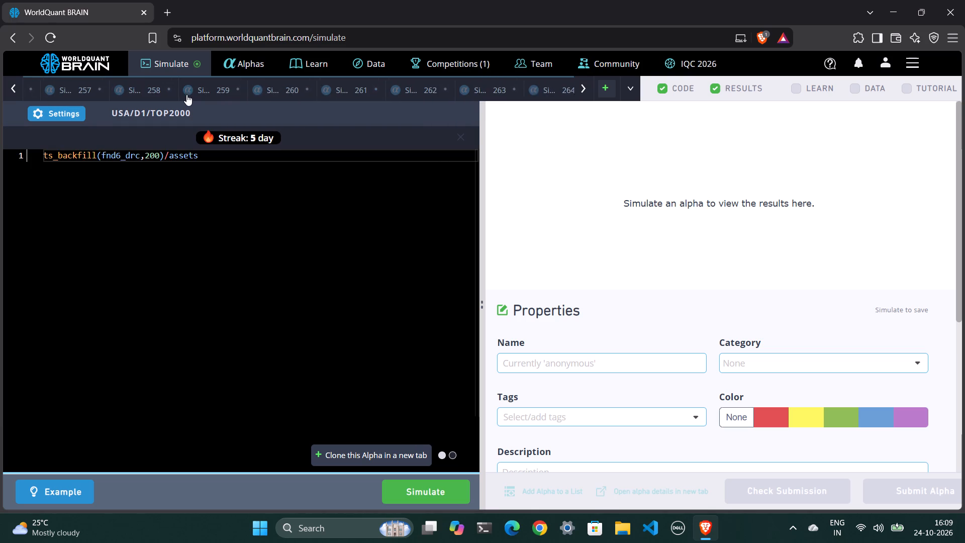
scroll(186, 95, right, 4)
click(129, 91)
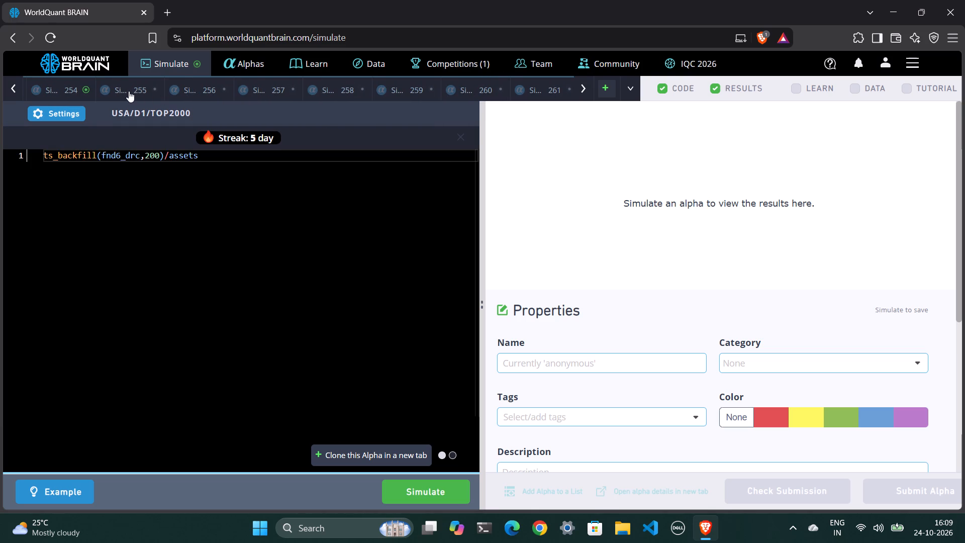
click(411, 490)
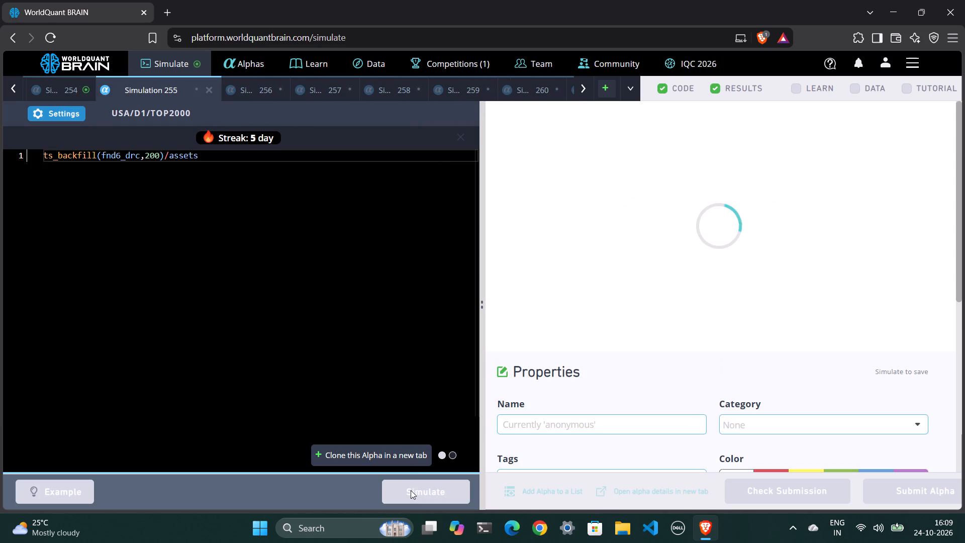
click(251, 92)
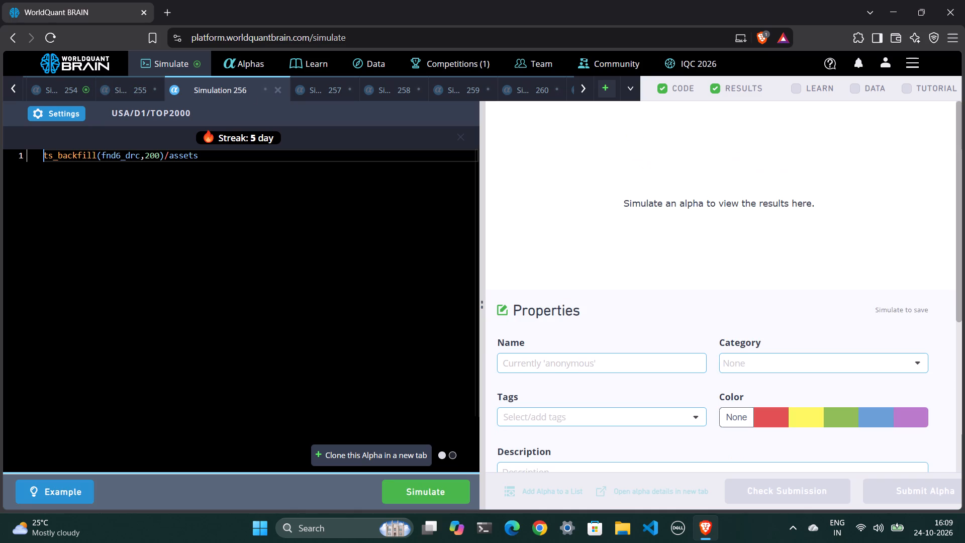
click(420, 486)
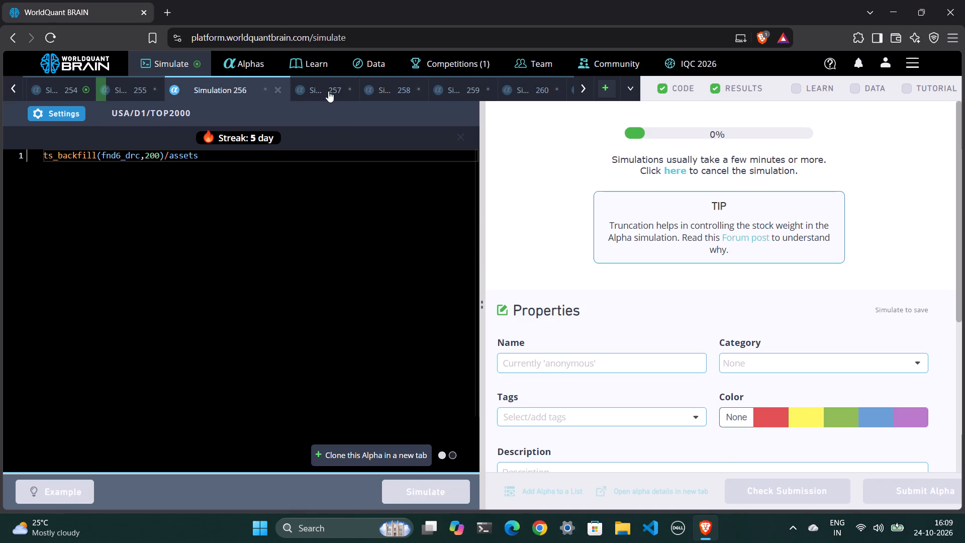
click(328, 91)
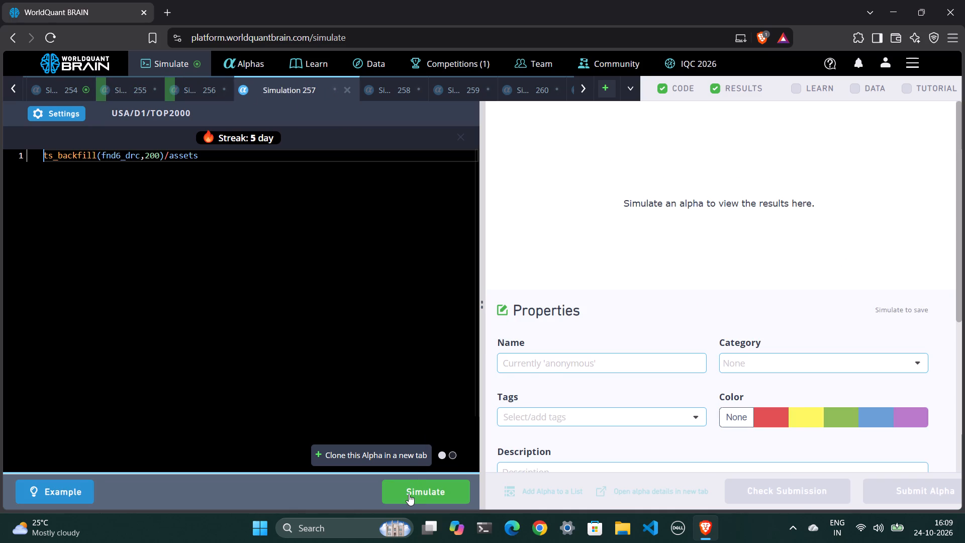
click(409, 494)
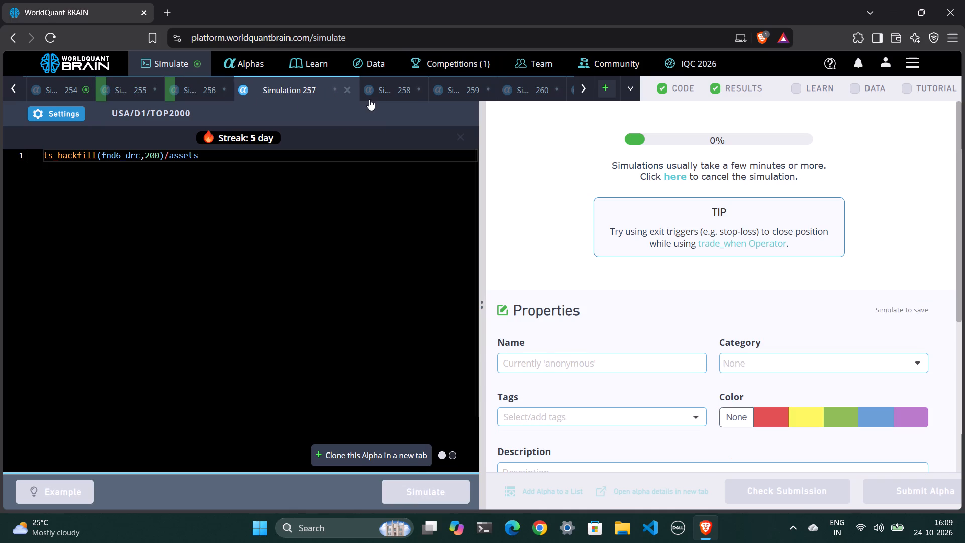
Return to the decay 7 Subindustry-neutralized alpha in Simulation 266, clone it into a new tab, and set the clone's decay to 6.
scroll(369, 99, left, 4)
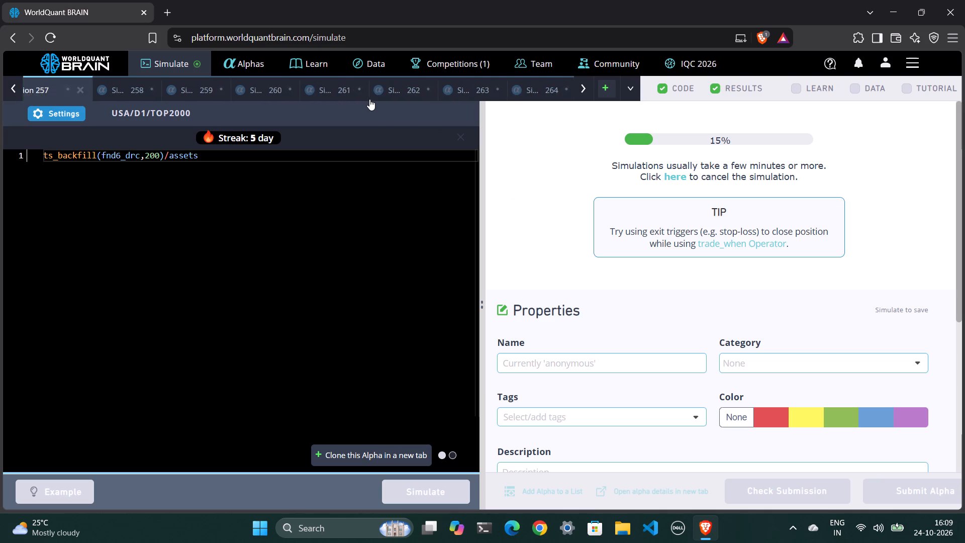
scroll(369, 99, left, 1)
click(524, 87)
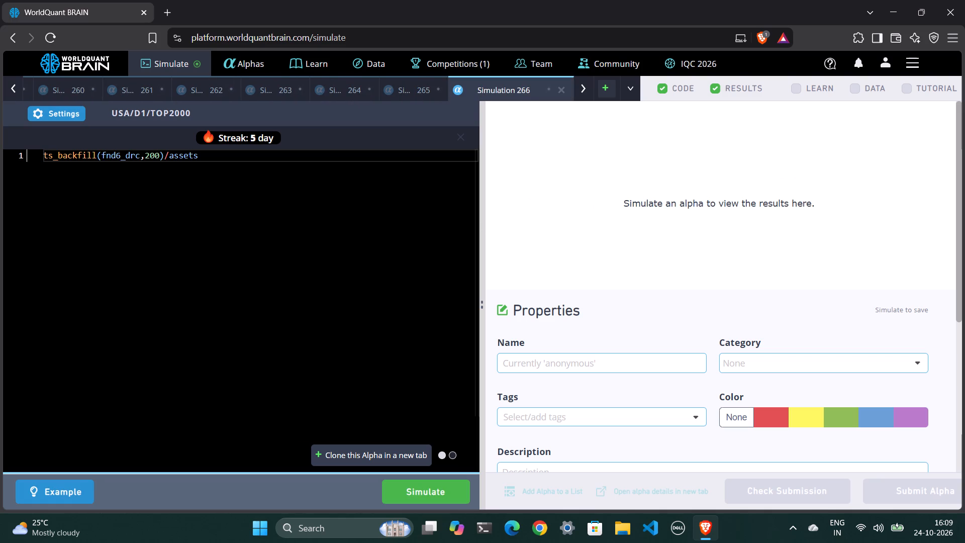
click(352, 451)
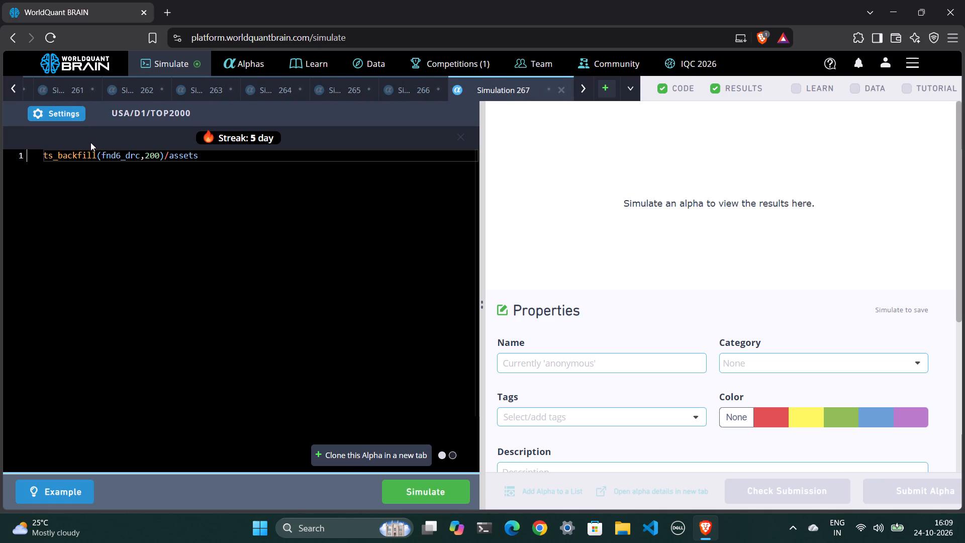
click(68, 116)
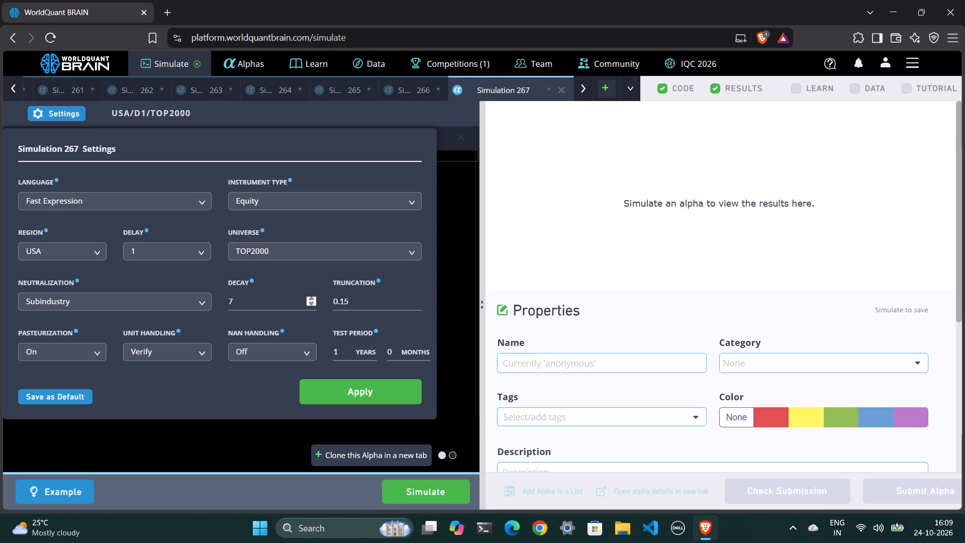
click(244, 298)
key(BackSpace)
key(6)
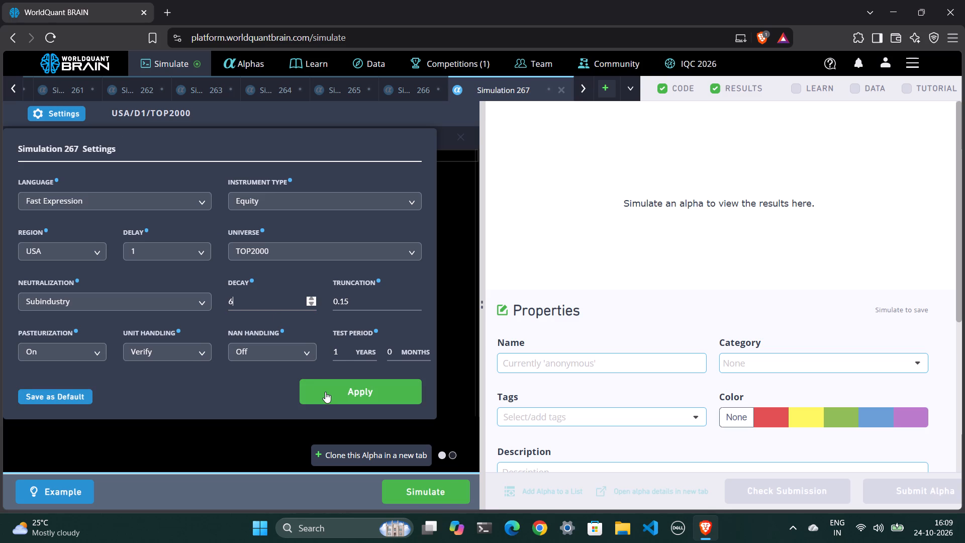
click(325, 392)
Clone the decay 6 Subindustry-neutralized alpha into a new tab and set its neutralization to Industry.
click(351, 449)
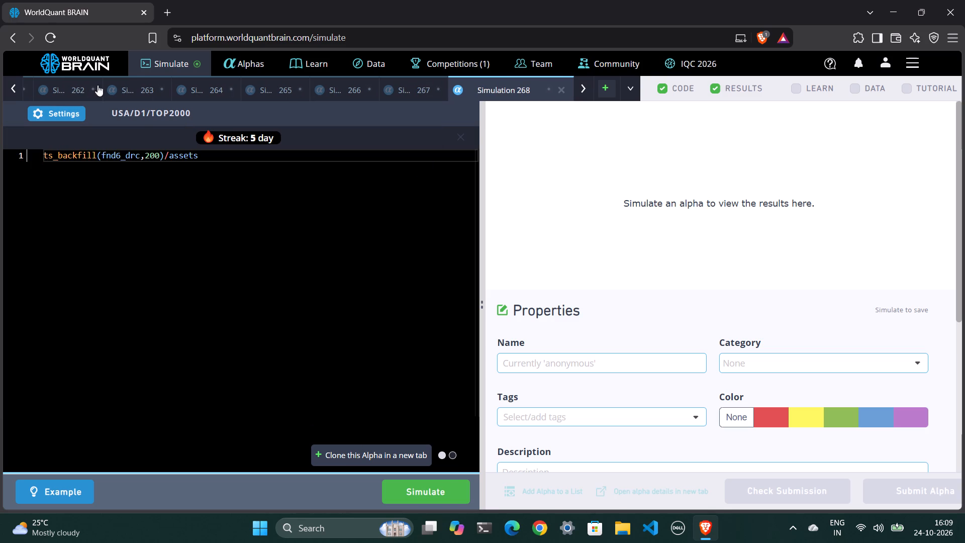
click(70, 113)
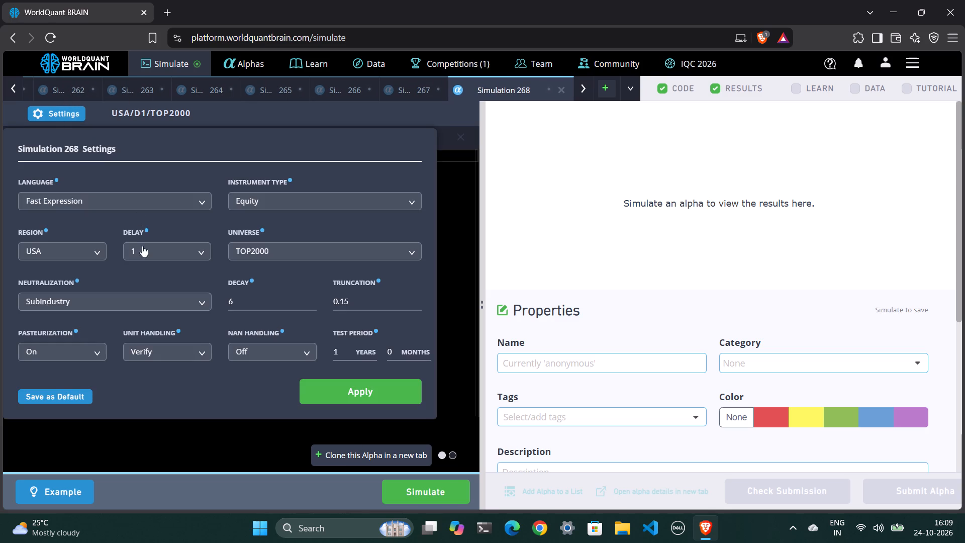
click(123, 301)
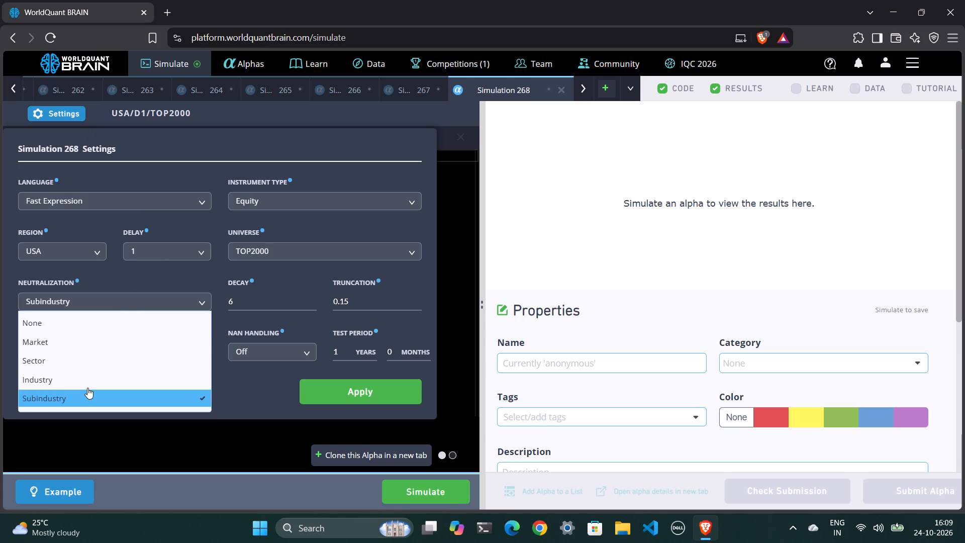
click(87, 388)
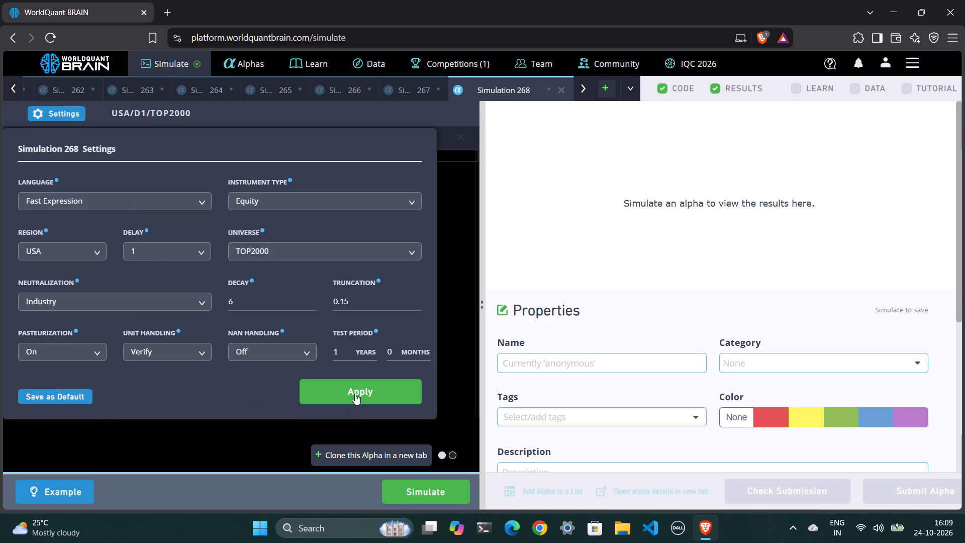
click(355, 394)
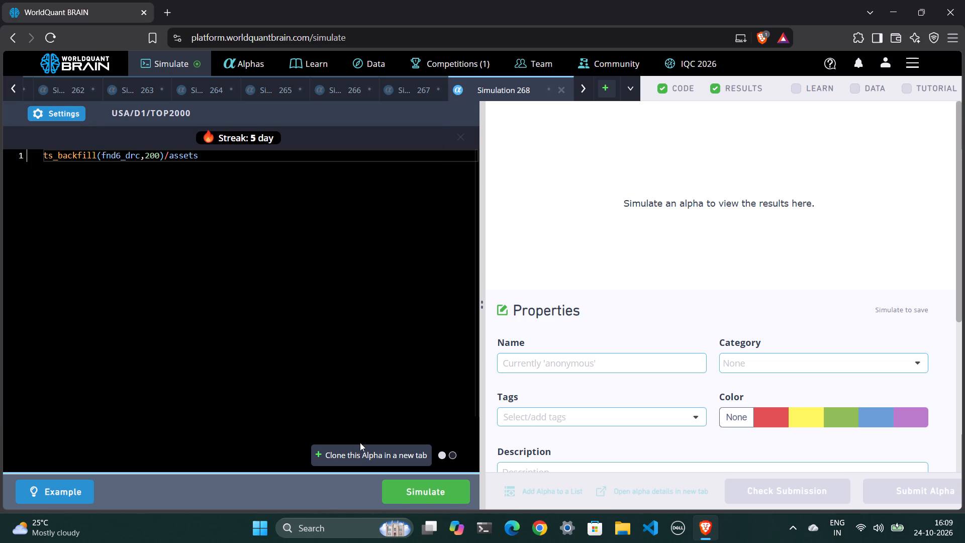
Clone the decay 6 Industry-neutralized alpha into a new tab and set its neutralization to Sector.
click(358, 447)
click(53, 118)
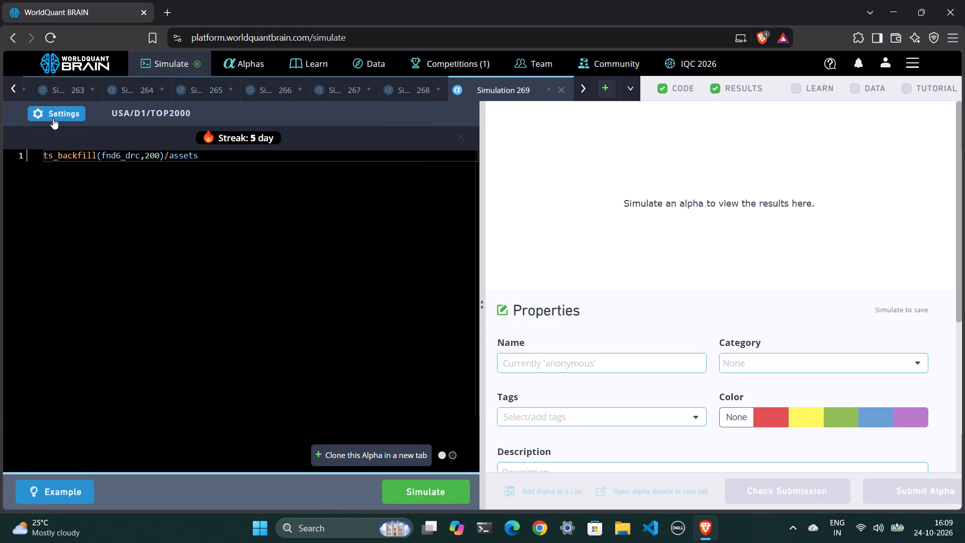
click(105, 305)
click(86, 360)
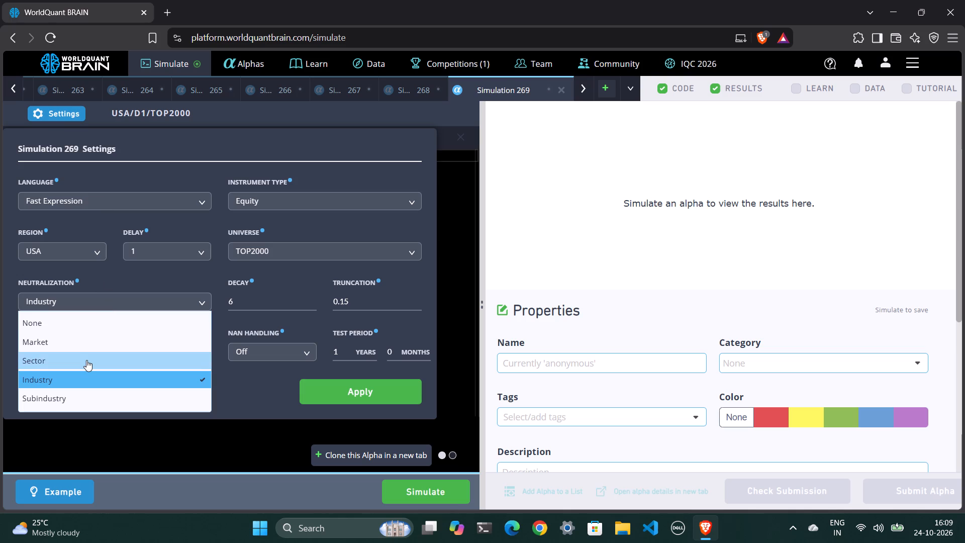
click(305, 396)
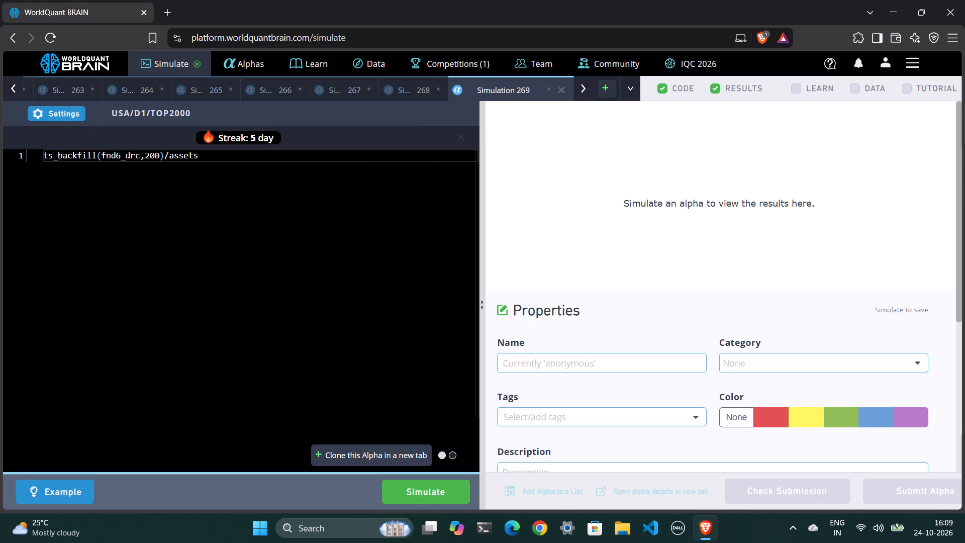
Clone the decay 6 Sector-neutralized alpha into a new tab and set its neutralization to Market.
click(338, 451)
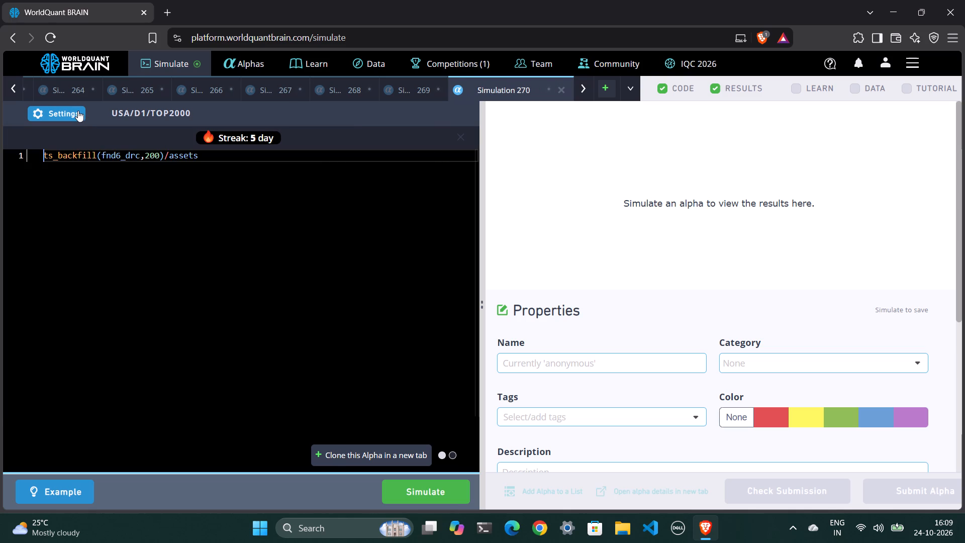
click(78, 111)
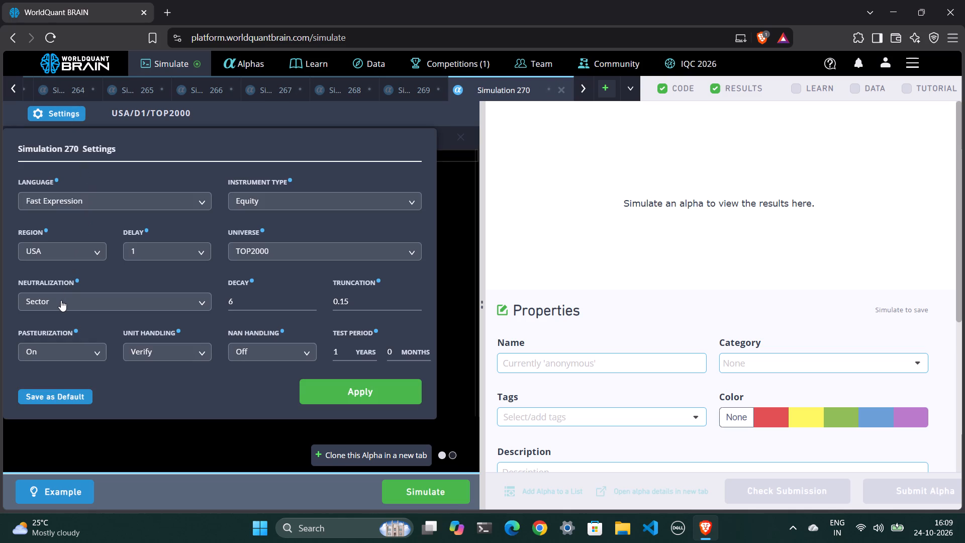
click(61, 300)
click(59, 339)
click(336, 394)
Clone the decay 6 Market-neutralized alpha into a new tab, check its settings against Simulation 270, and set the clone's decay to 5.
click(357, 450)
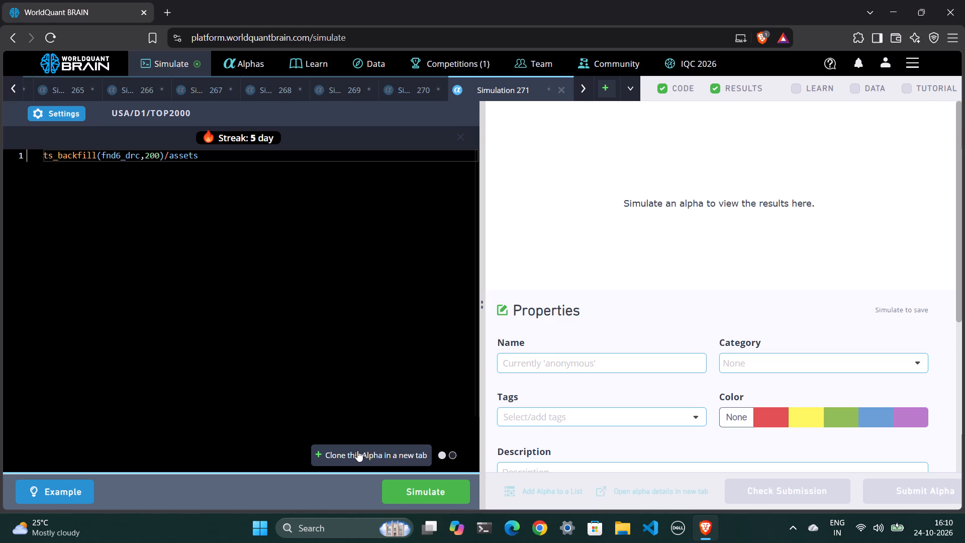
click(66, 118)
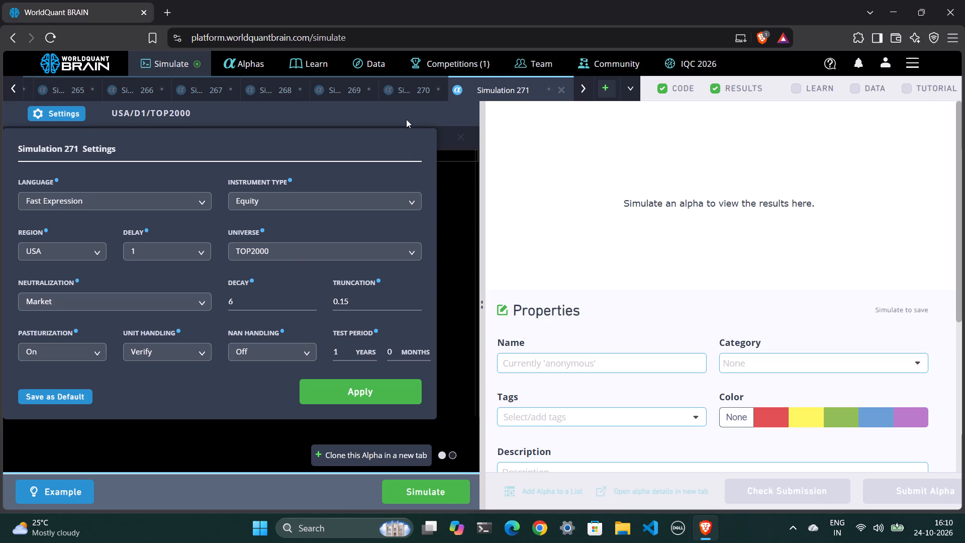
click(402, 87)
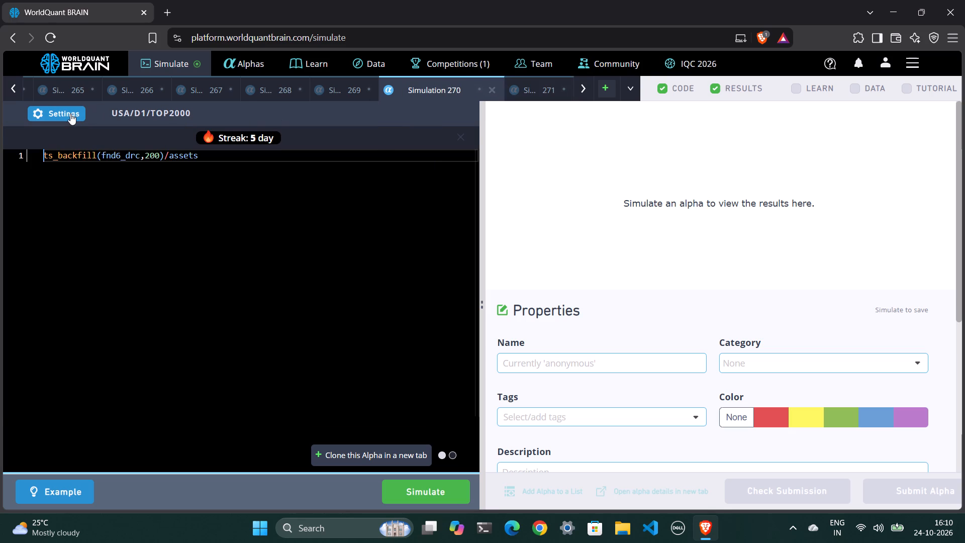
click(70, 114)
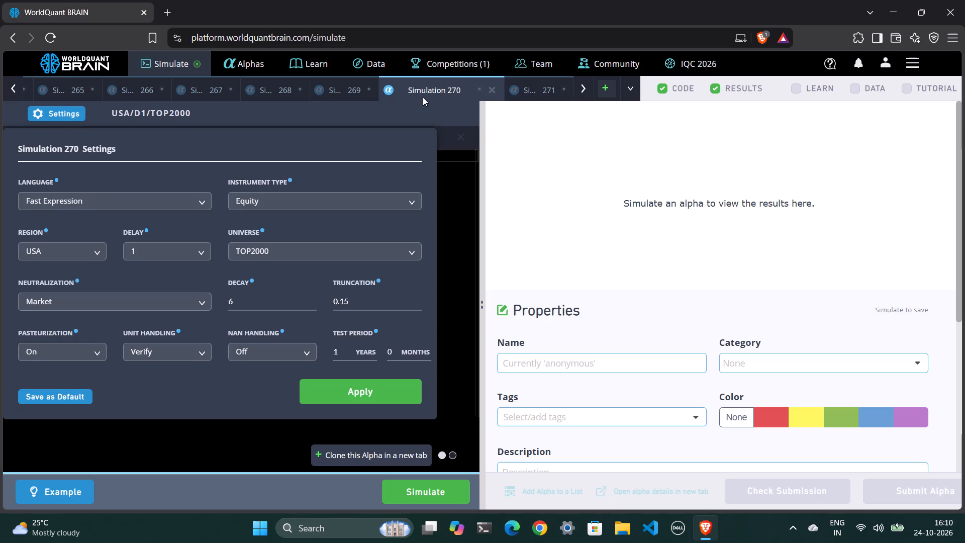
click(525, 88)
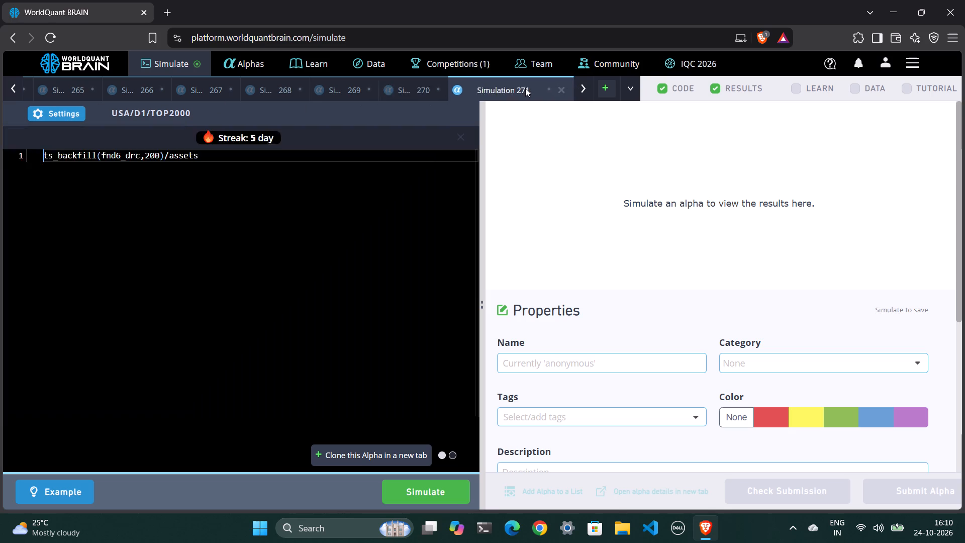
click(68, 114)
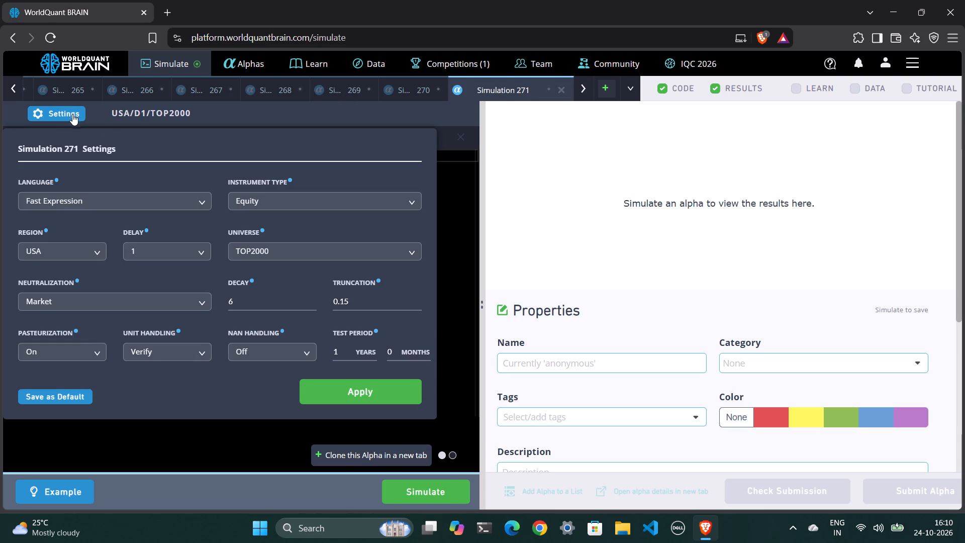
click(251, 302)
key(BackSpace)
key(5)
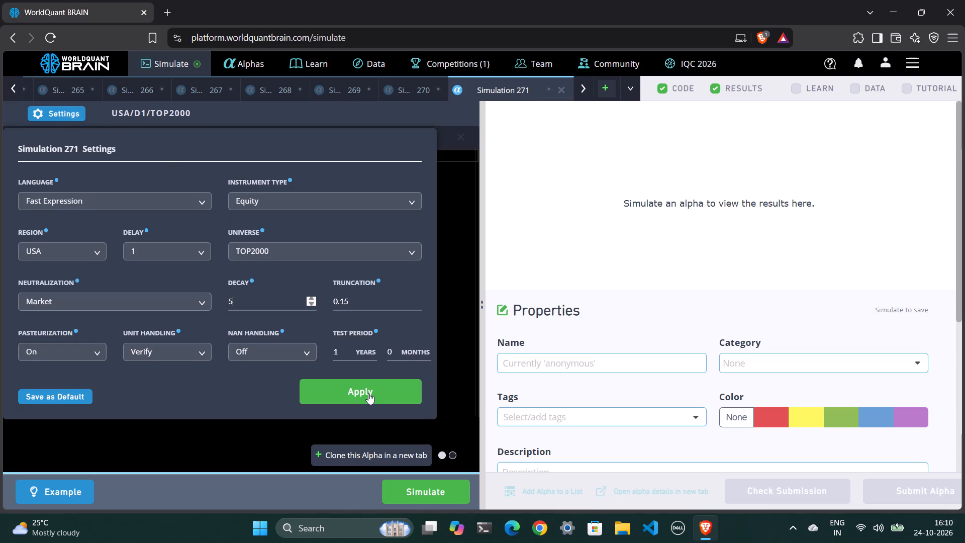
click(368, 394)
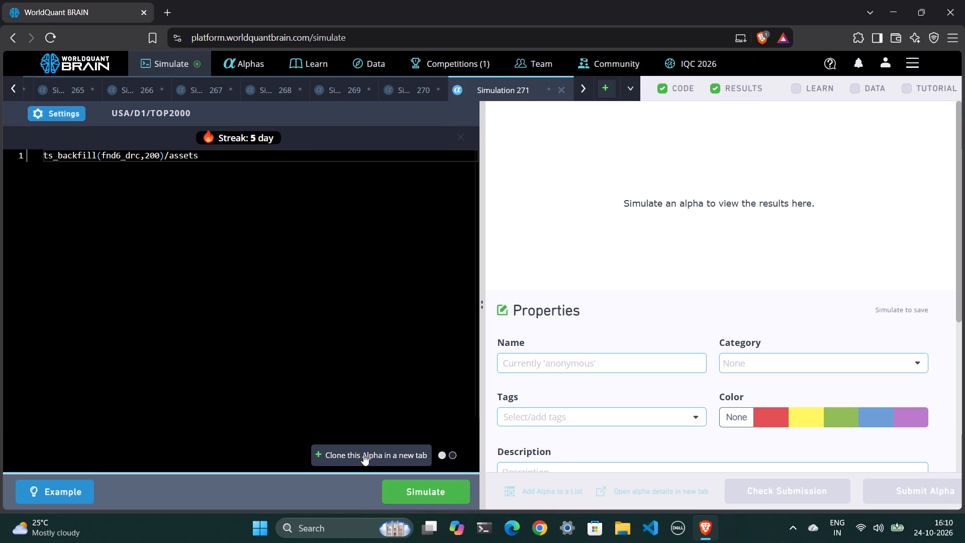
Clone the decay 5 Market-neutralized alpha into a new tab and set its neutralization to Sector.
click(363, 456)
click(61, 117)
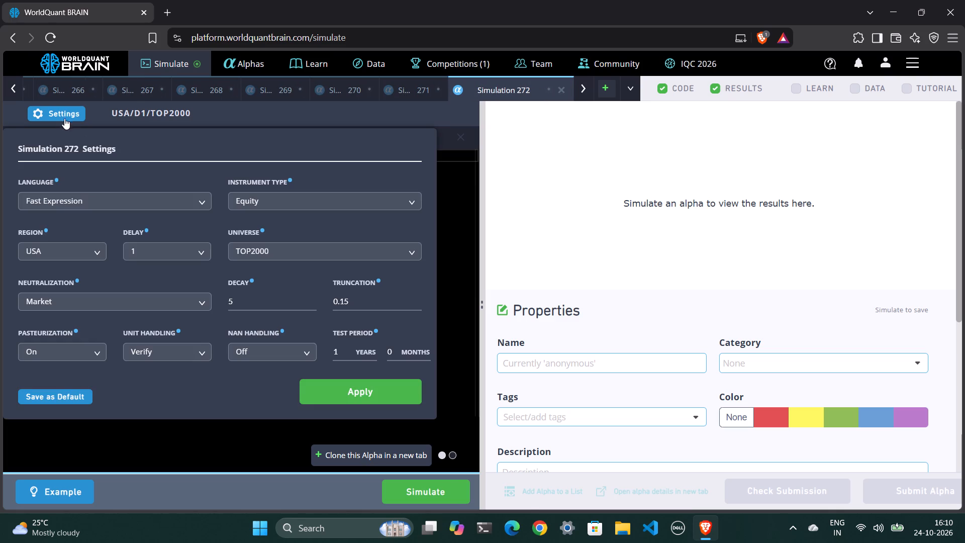
click(113, 305)
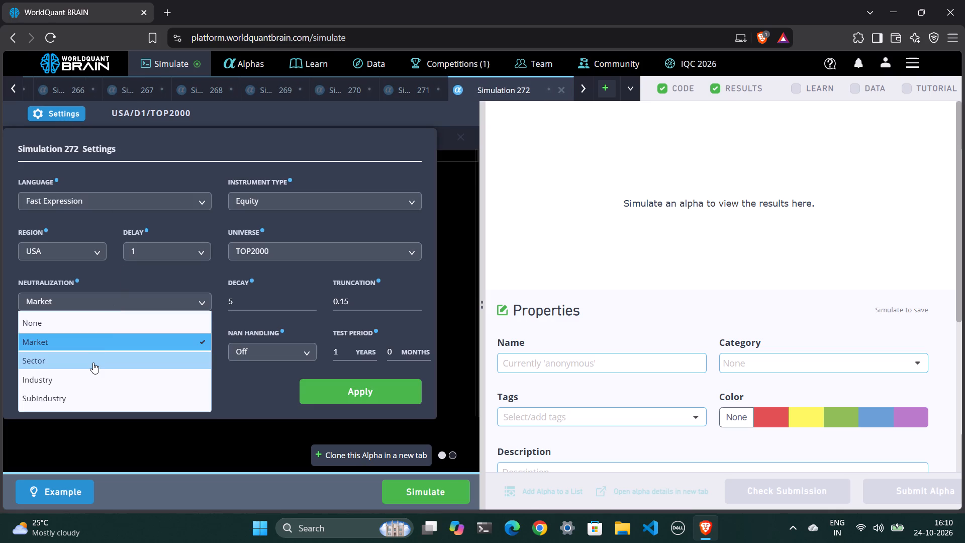
click(93, 363)
click(344, 401)
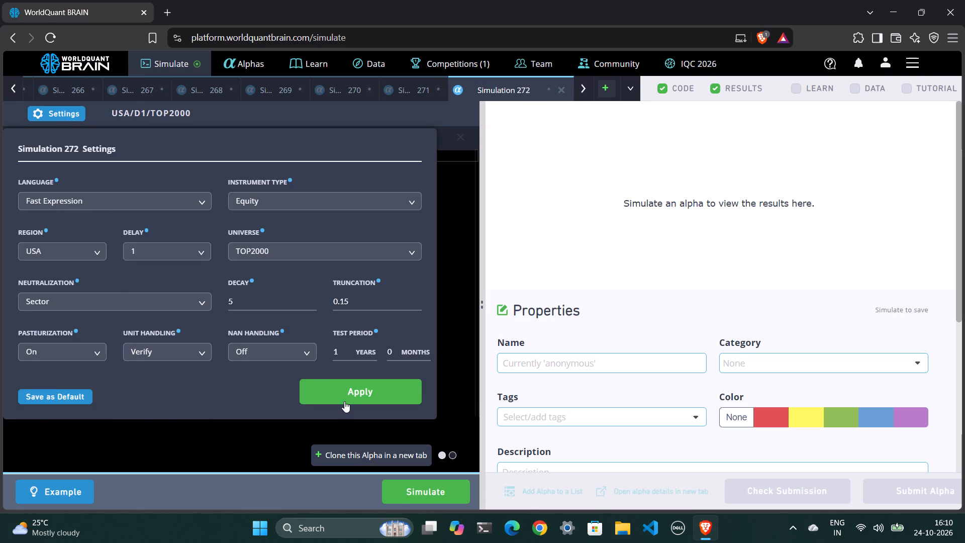
Clone the decay 5 Sector-neutralized alpha into a new tab and set its neutralization to Industry.
click(356, 455)
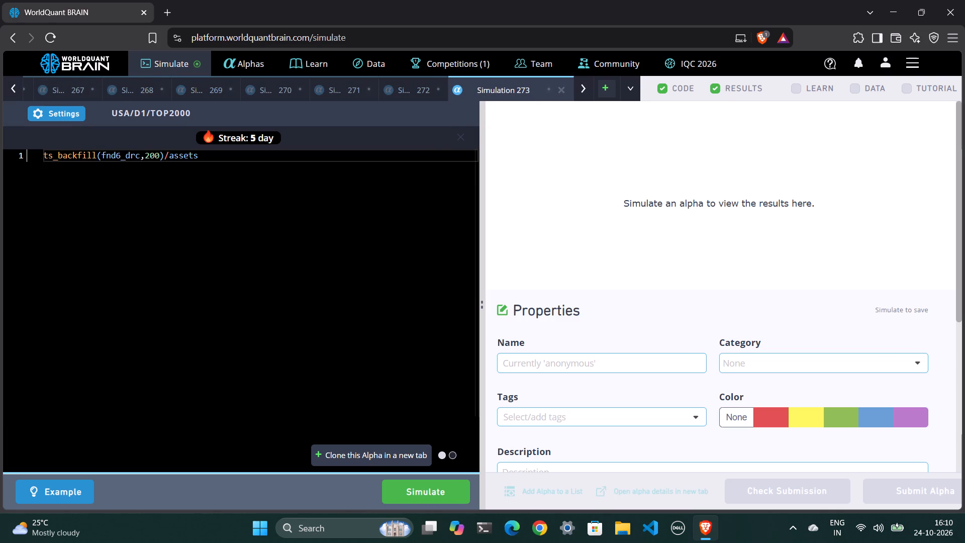
click(64, 112)
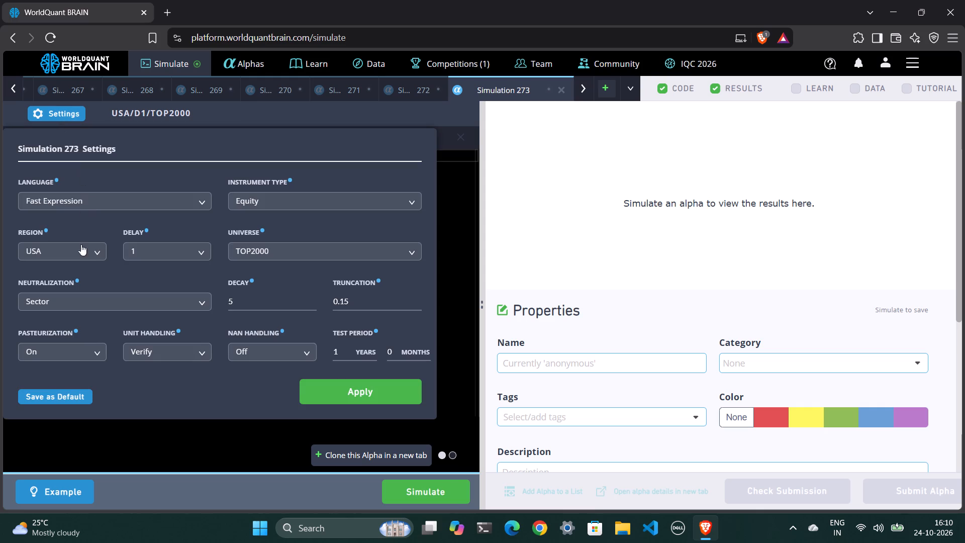
click(67, 306)
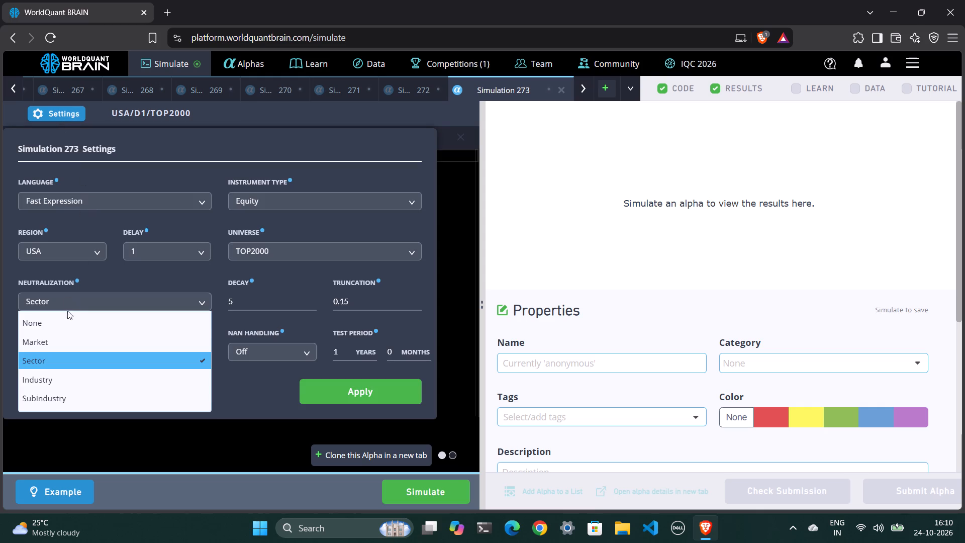
click(58, 384)
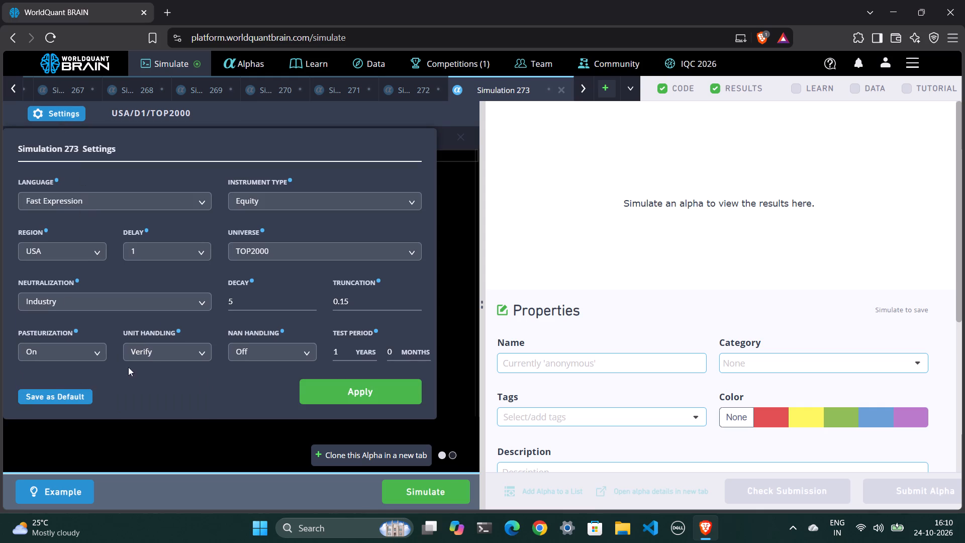
click(341, 390)
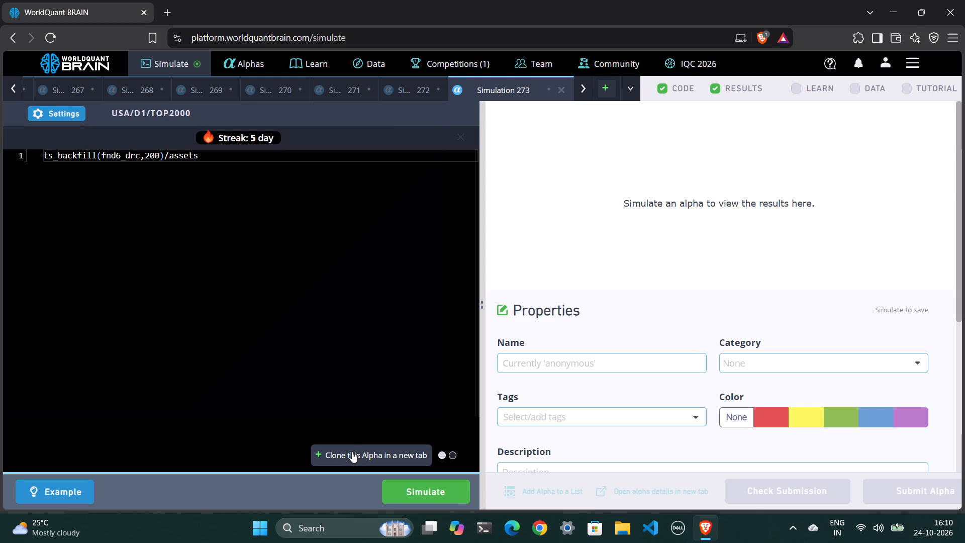
Clone the decay 5 Industry-neutralized alpha into a new tab and set its neutralization to Subindustry.
click(352, 451)
click(63, 115)
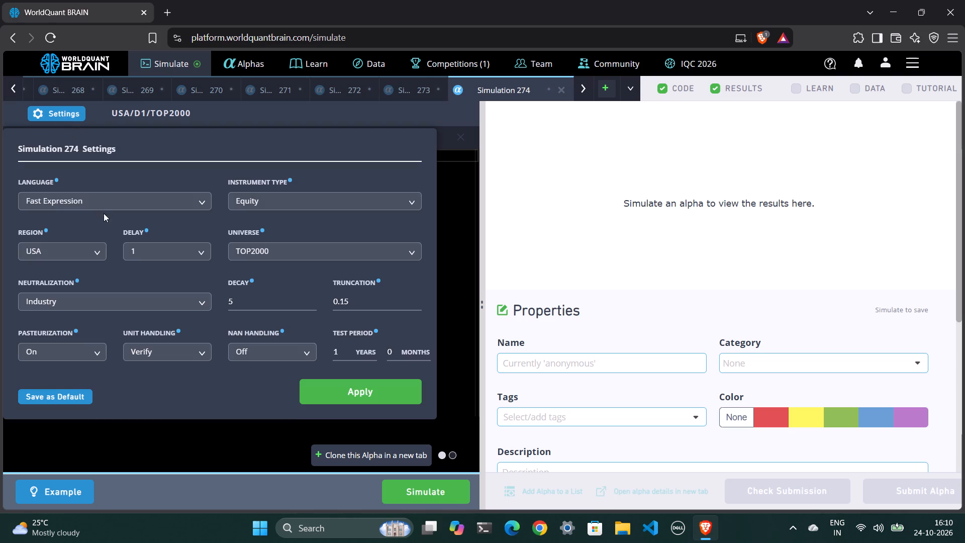
click(86, 298)
click(79, 390)
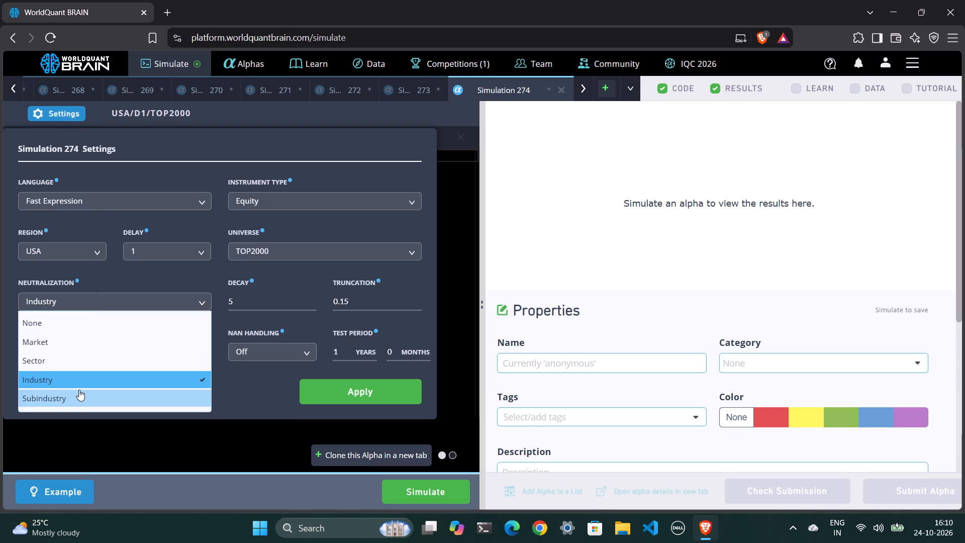
click(311, 382)
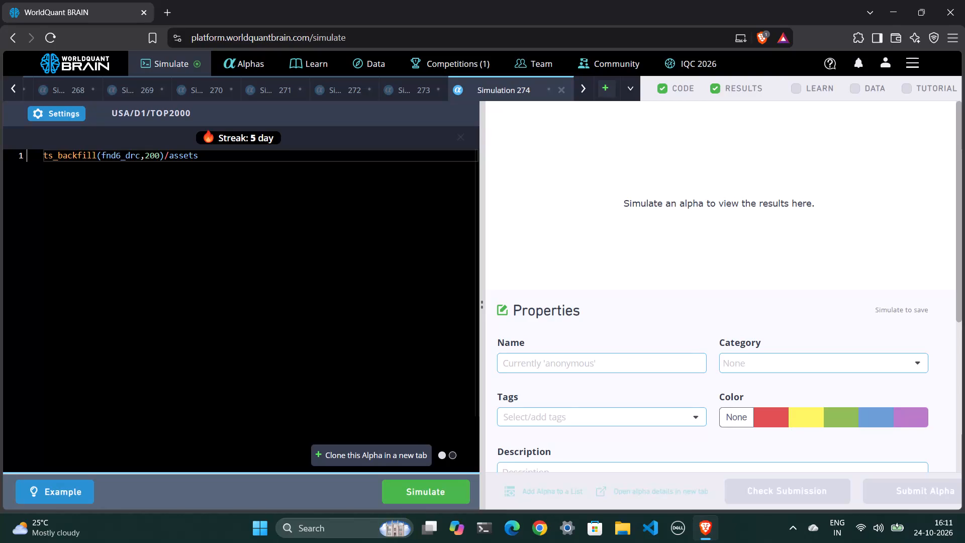
Review the neutralization and decay settings of Simulations 271, 272, 273 and 274 in turn.
click(275, 88)
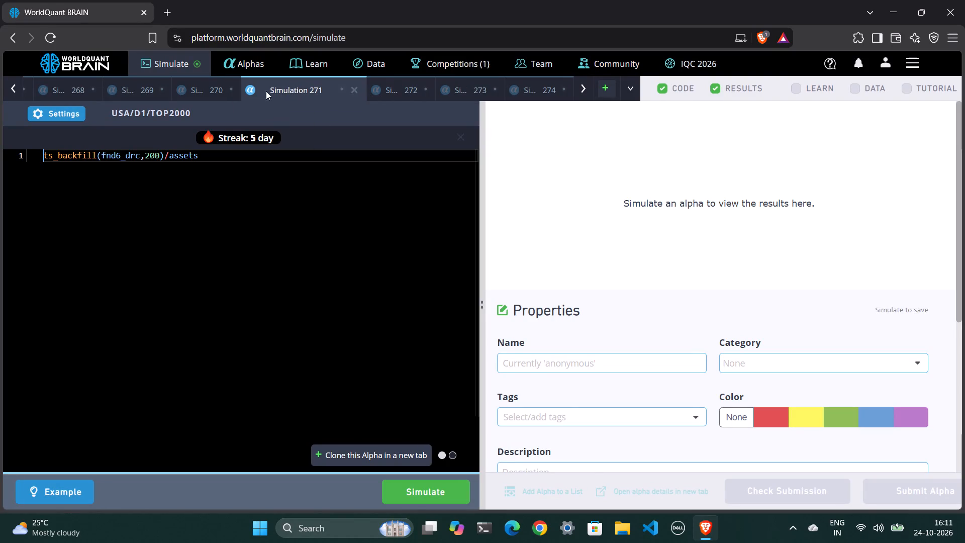
click(74, 111)
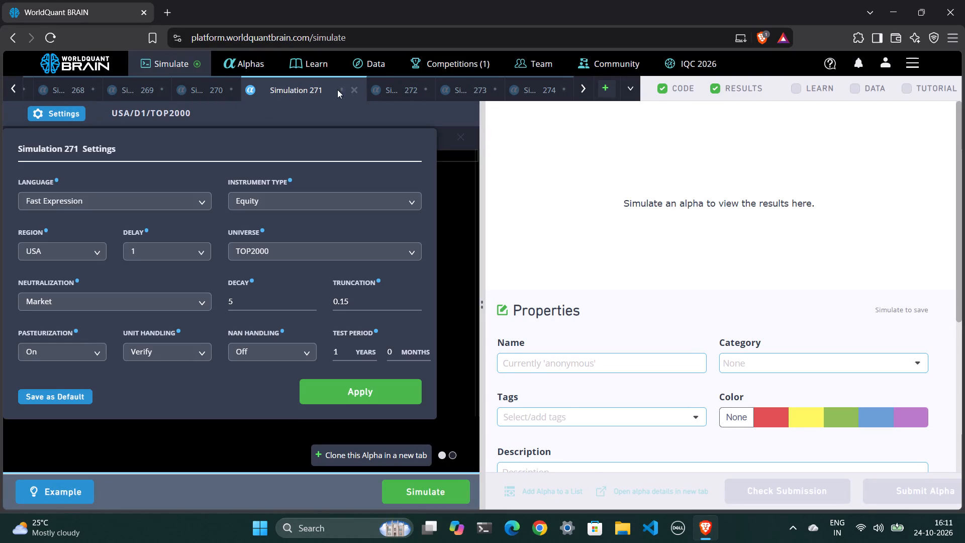
click(385, 88)
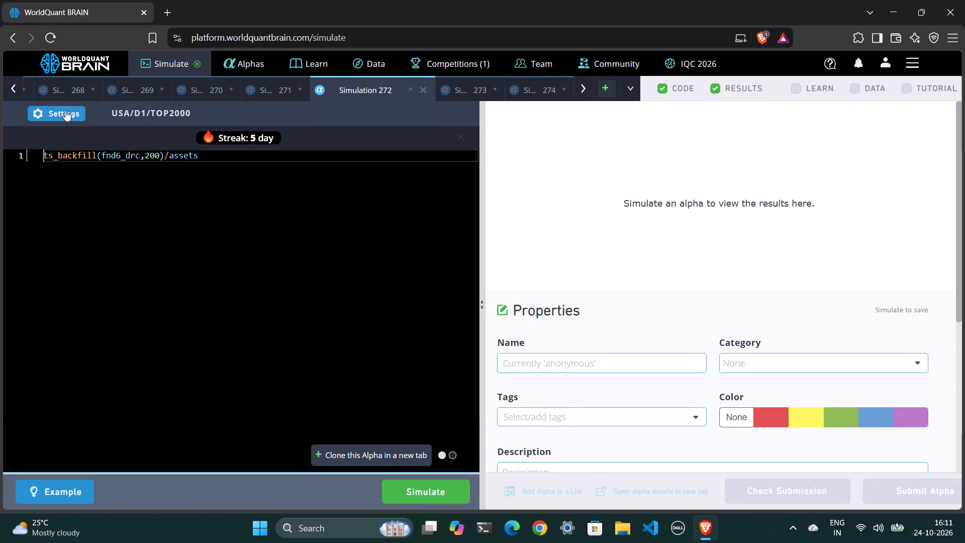
click(65, 110)
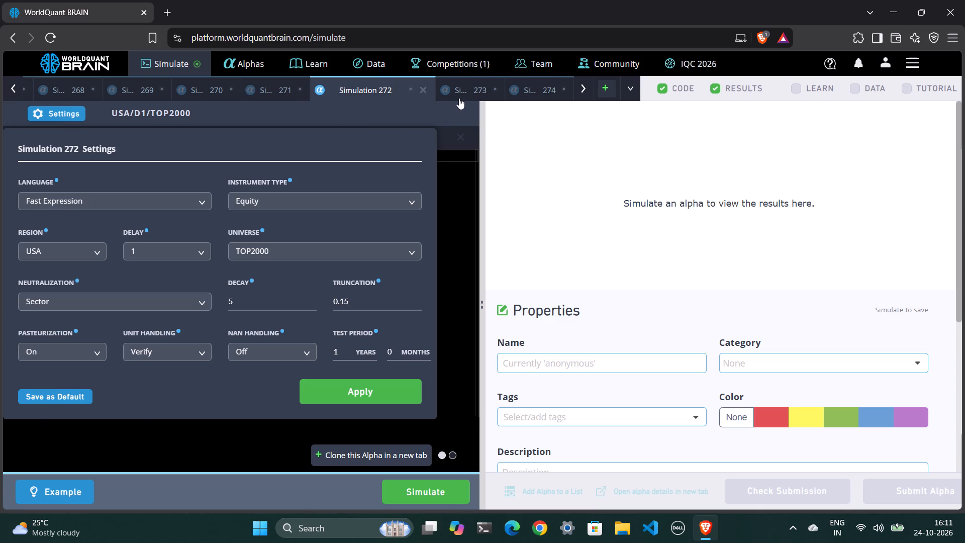
click(459, 98)
click(63, 119)
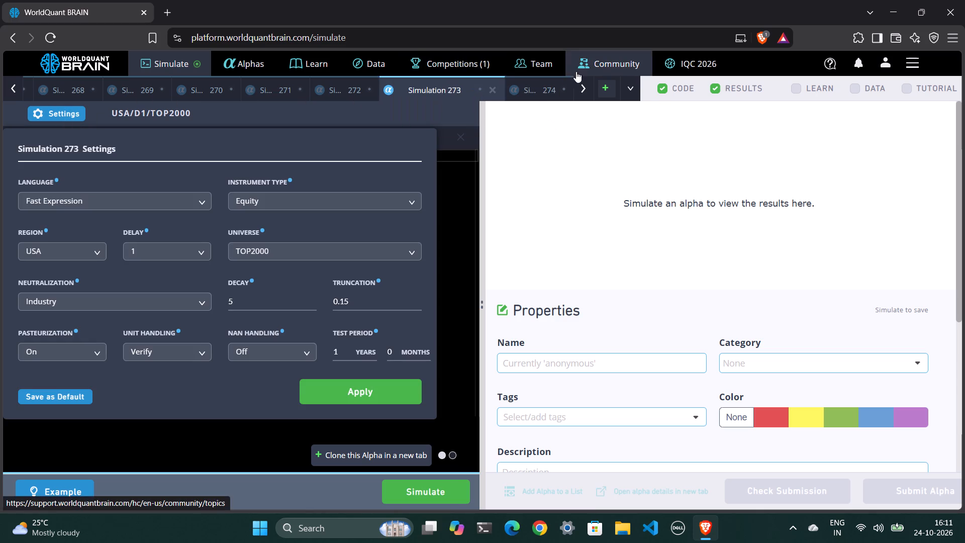
click(535, 90)
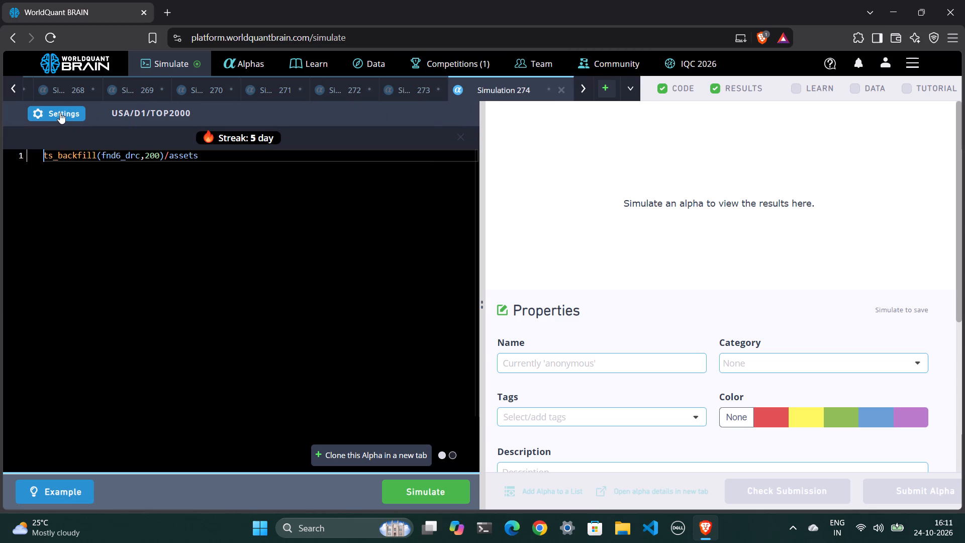
click(60, 113)
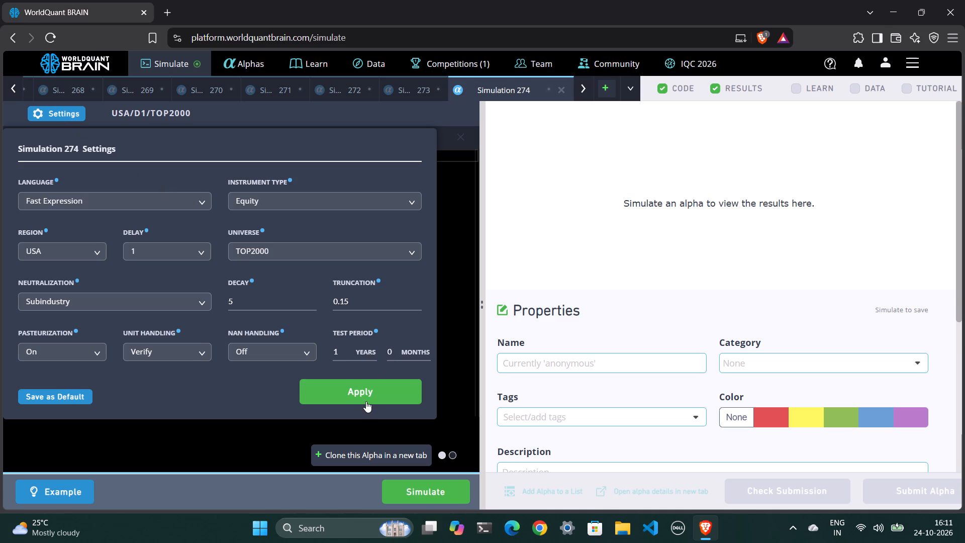
click(366, 401)
Clone the decay 5 Subindustry-neutralized alpha into a new tab and set the clone's decay to 4.
click(359, 446)
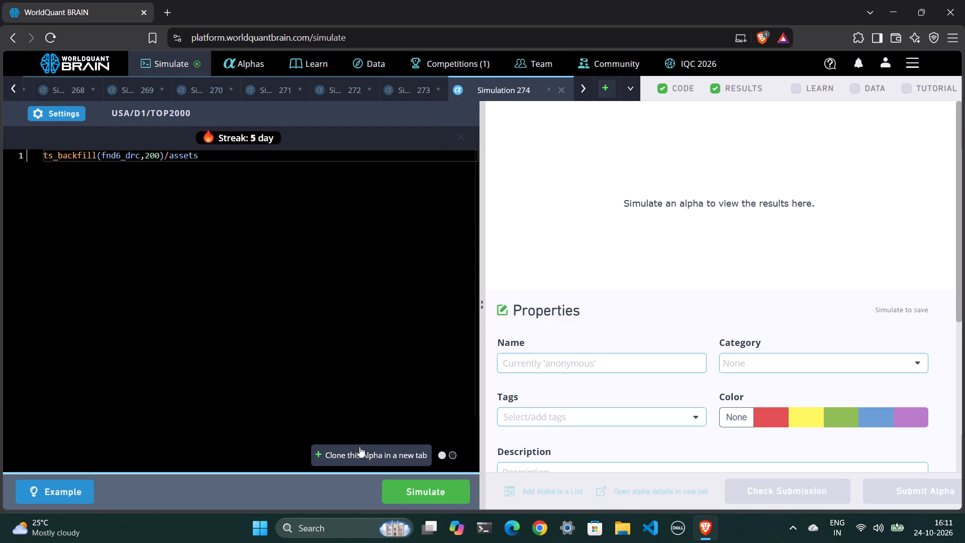
click(47, 116)
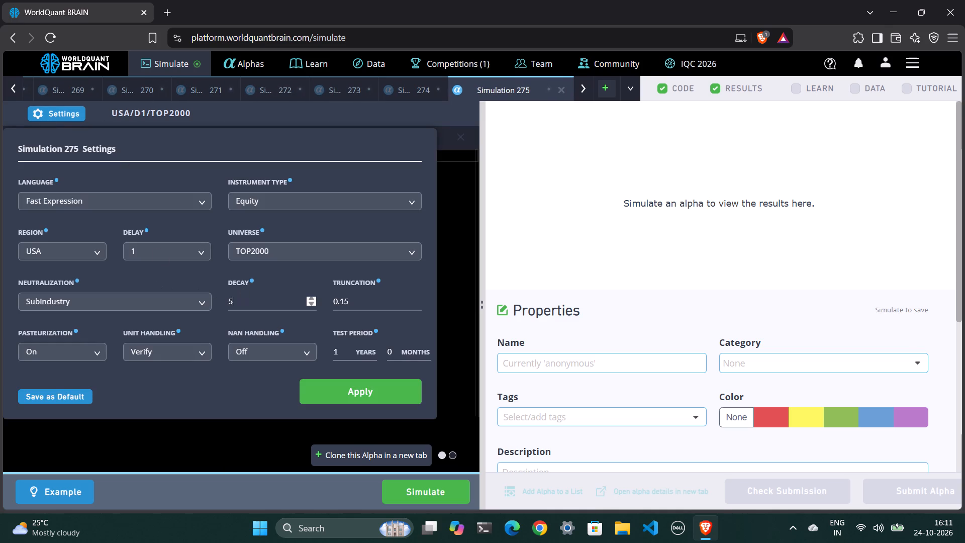
click(256, 298)
key(BackSpace)
key(4)
click(342, 401)
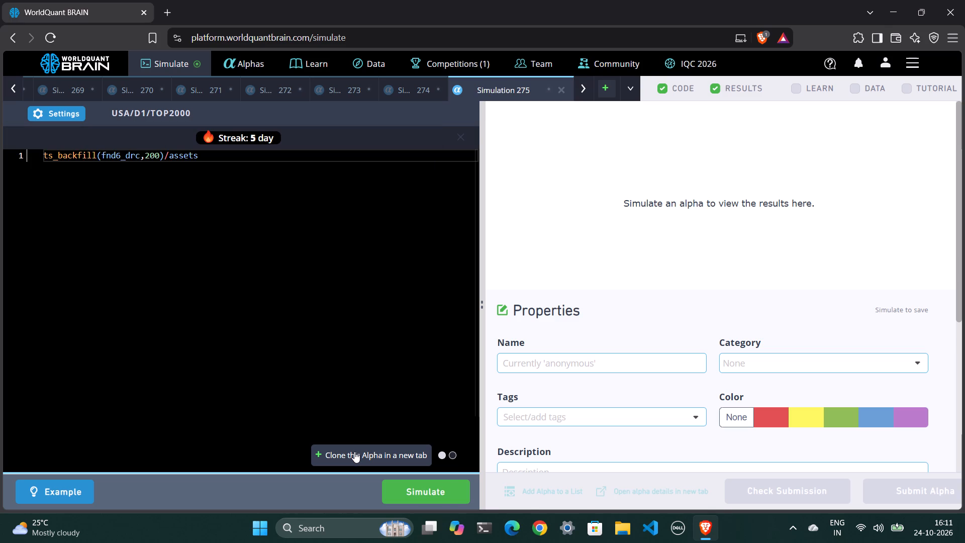
Clone the decay 4 Subindustry-neutralized alpha into a new tab and set its neutralization to Industry.
click(354, 451)
click(57, 114)
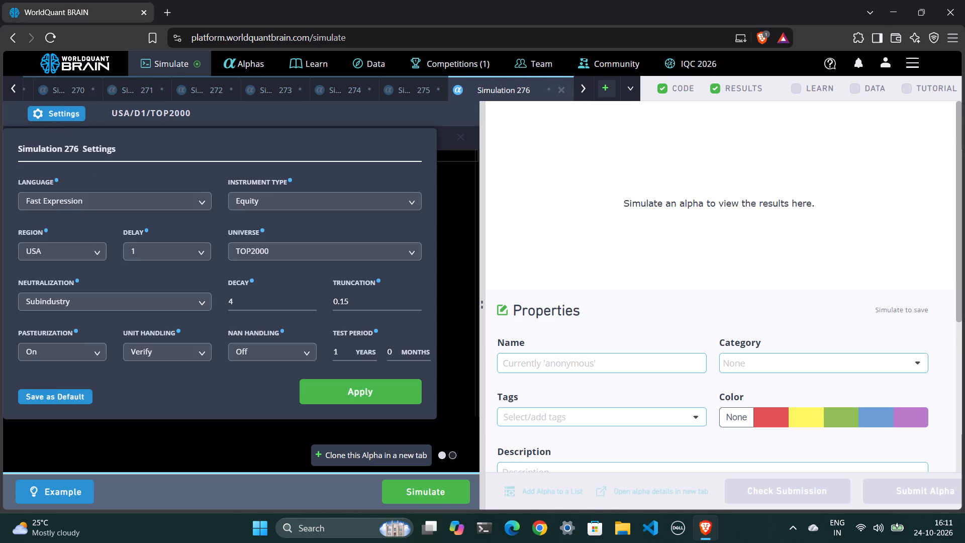
click(101, 305)
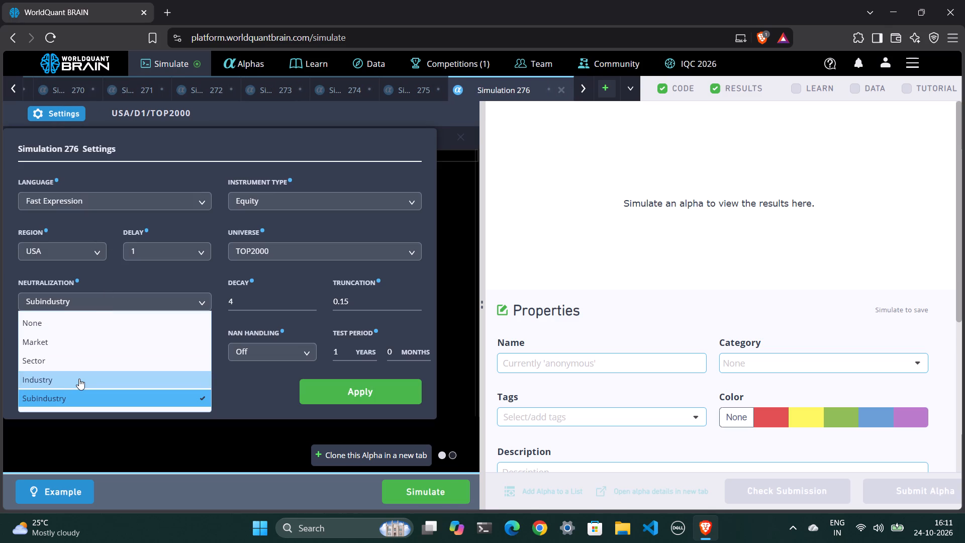
click(79, 379)
click(317, 380)
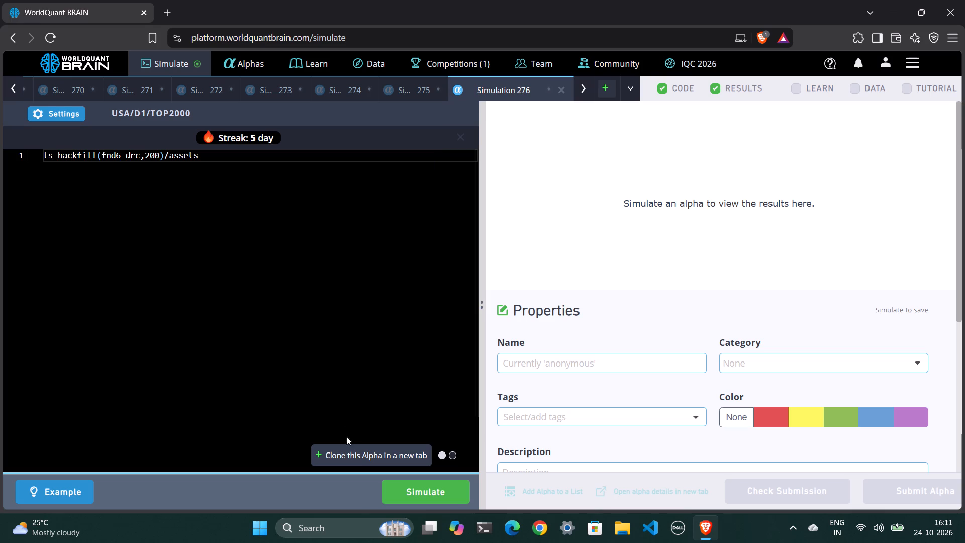
Clone the decay 4 Industry-neutralized alpha into a new tab and set its neutralization to Sector.
click(347, 447)
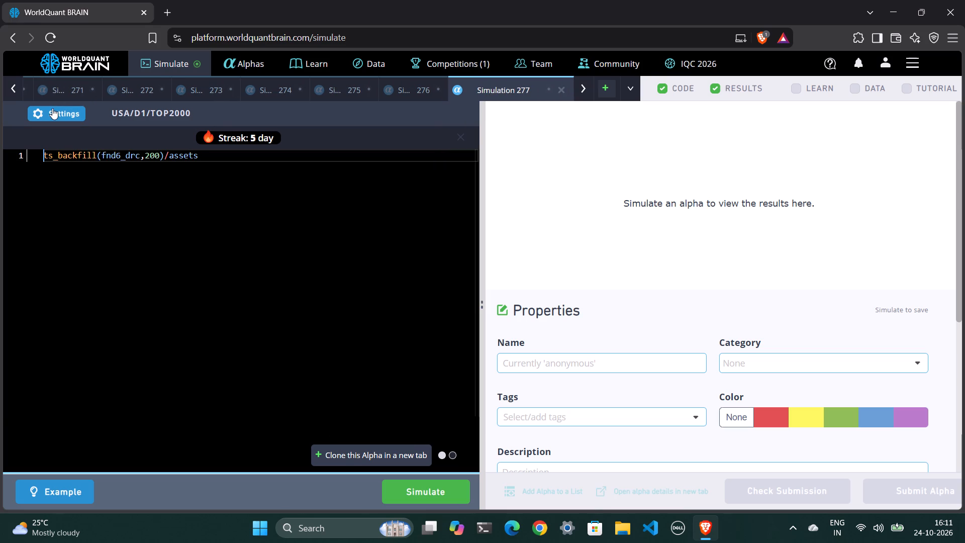
click(52, 108)
click(60, 298)
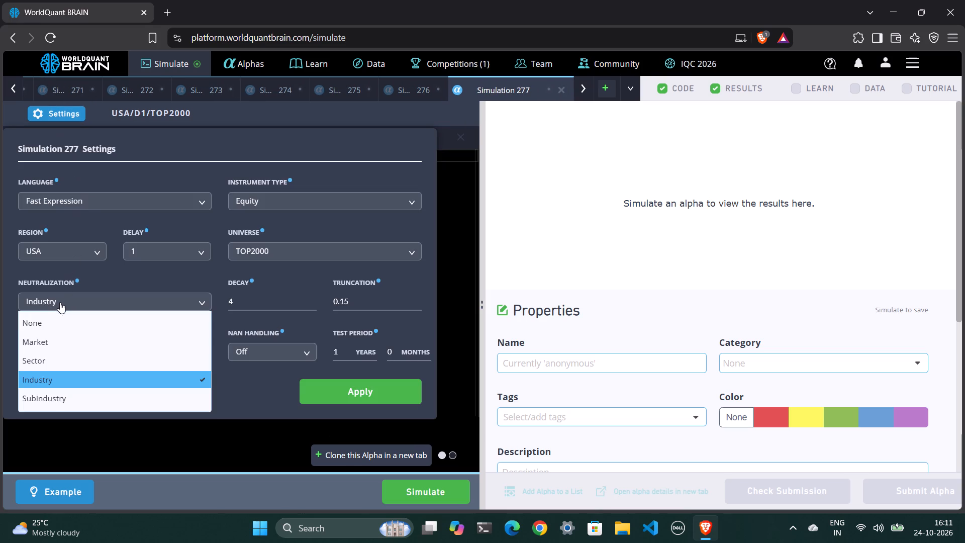
click(53, 350)
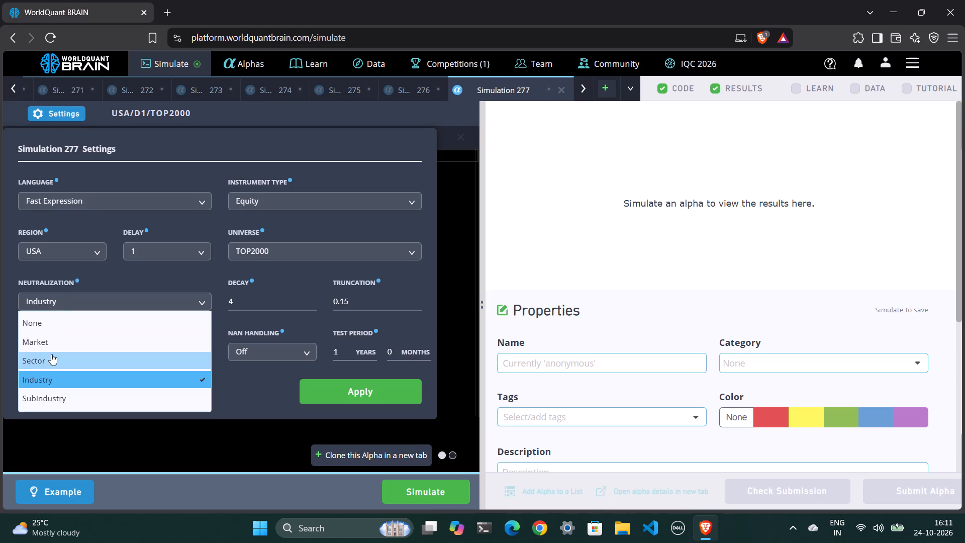
click(51, 354)
click(313, 390)
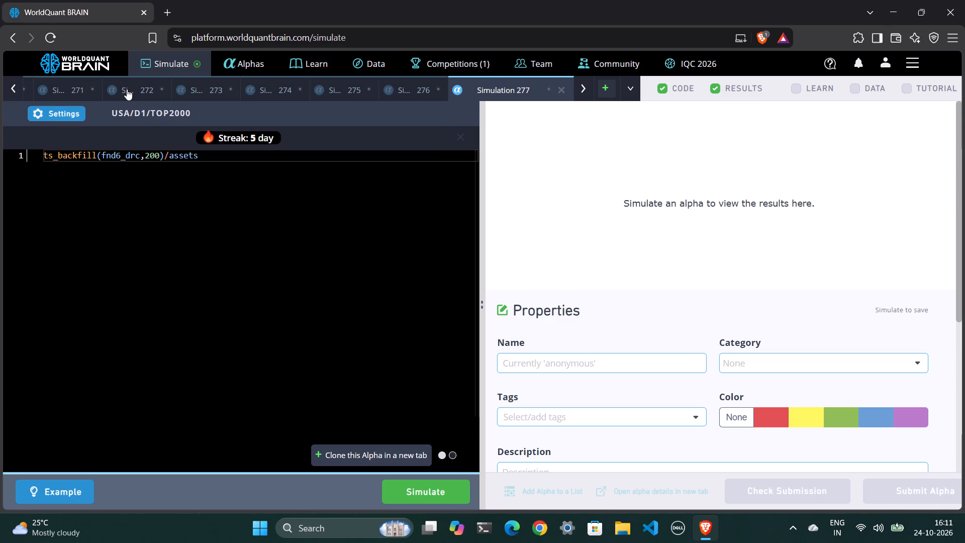
Run the unsimulated alphas in Simulations 258, 259 and 260, and check the progress of 259 and 258.
scroll(127, 89, right, 11)
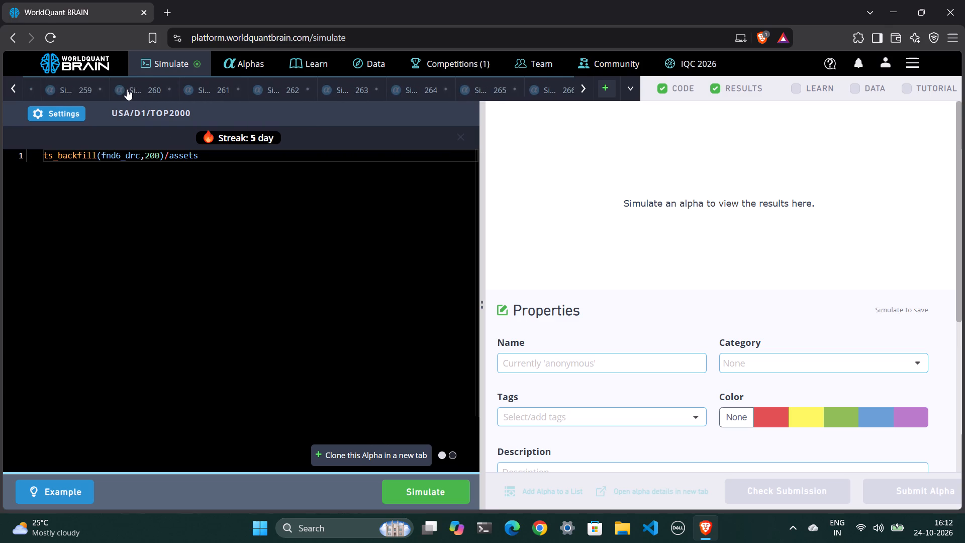
scroll(127, 89, right, 3)
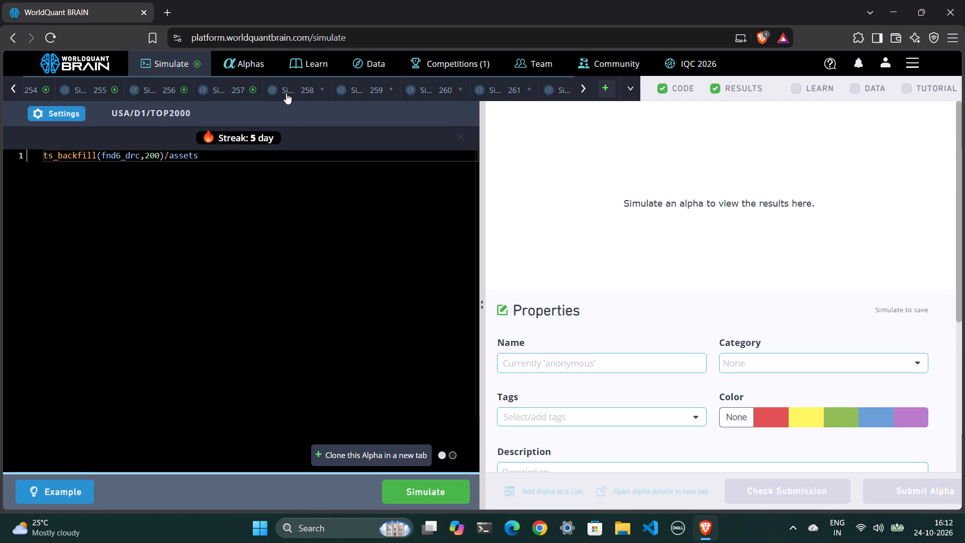
click(286, 93)
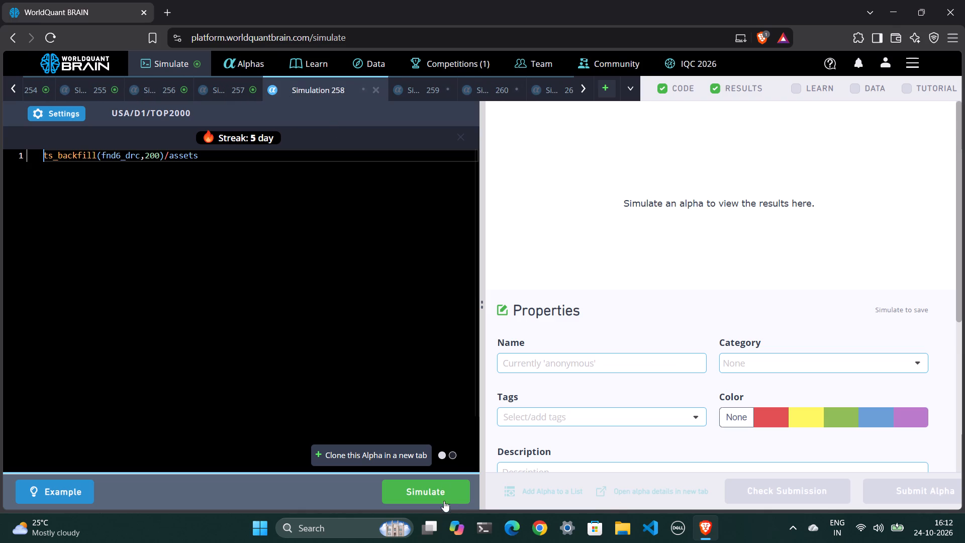
click(444, 496)
click(419, 99)
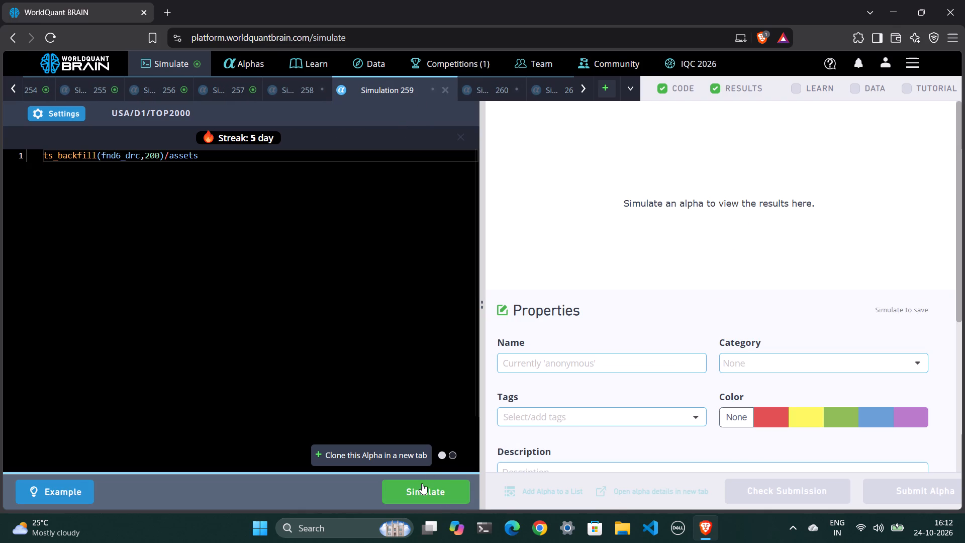
click(422, 483)
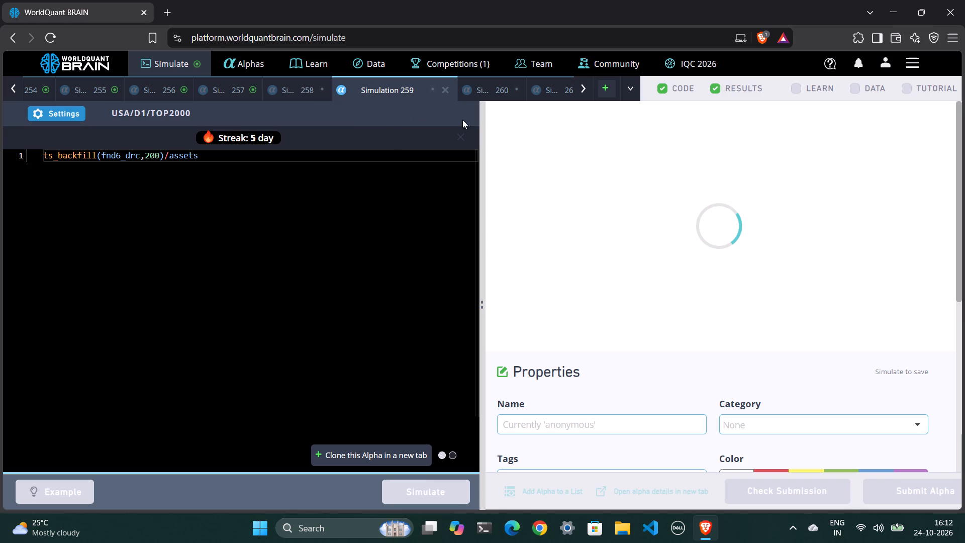
scroll(491, 92, left, 1)
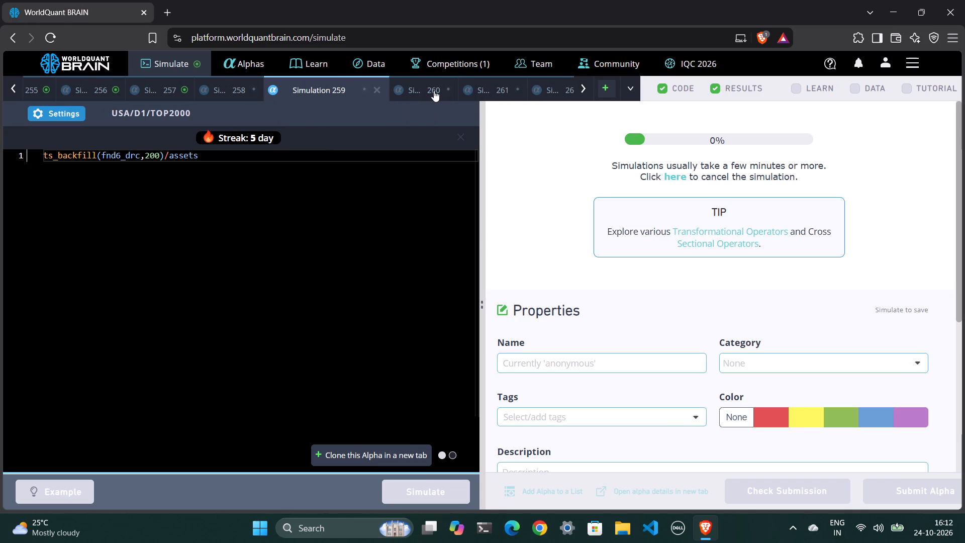
click(431, 90)
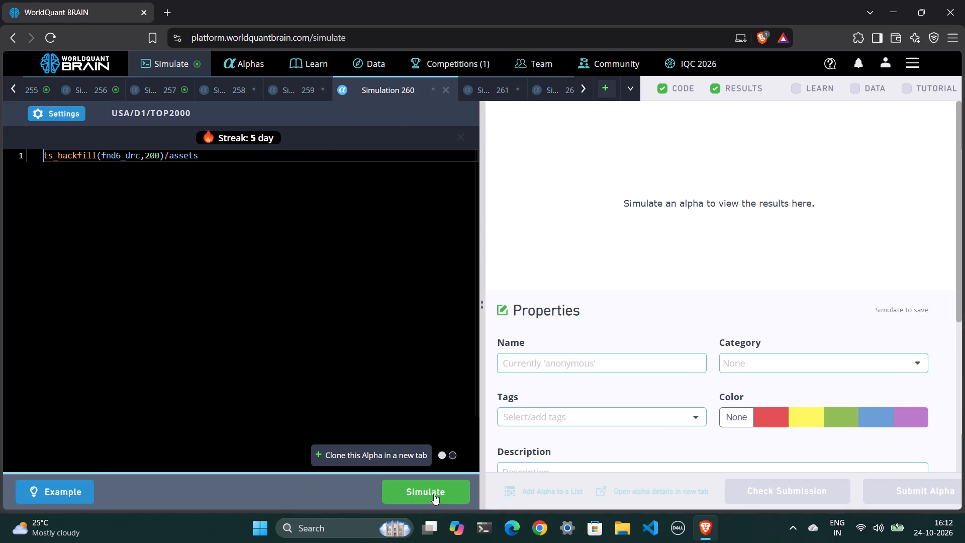
click(434, 488)
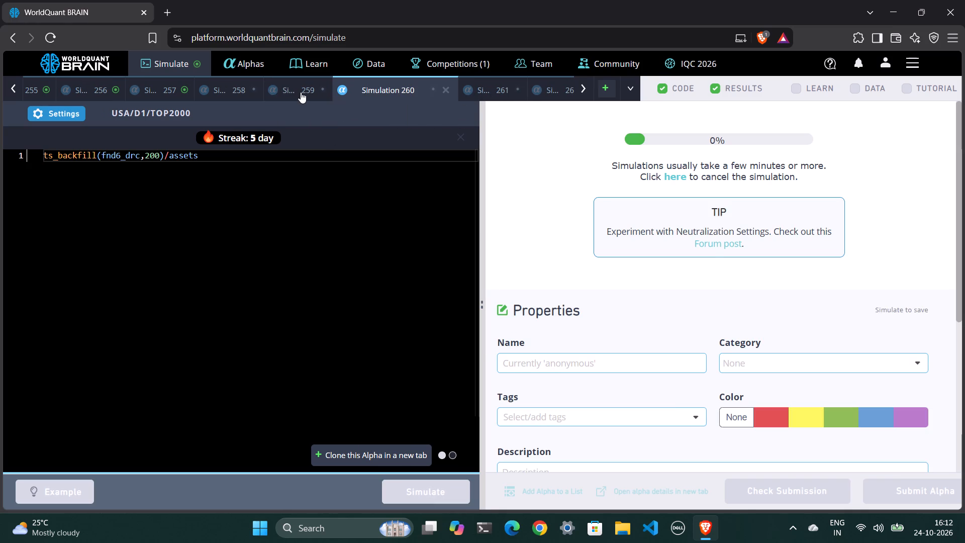
click(301, 92)
click(238, 84)
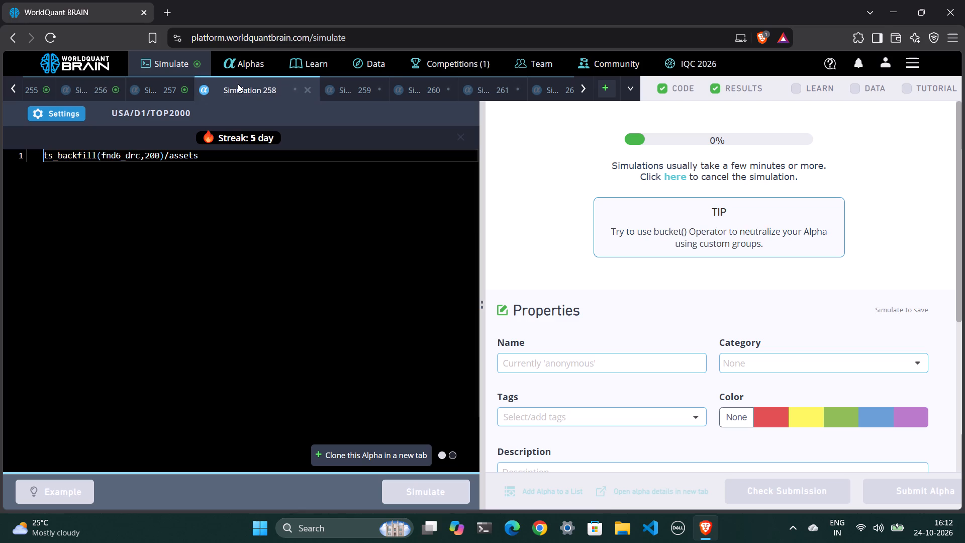
Open the unsimulated alpha in Simulation 261.
scroll(487, 91, left, 1)
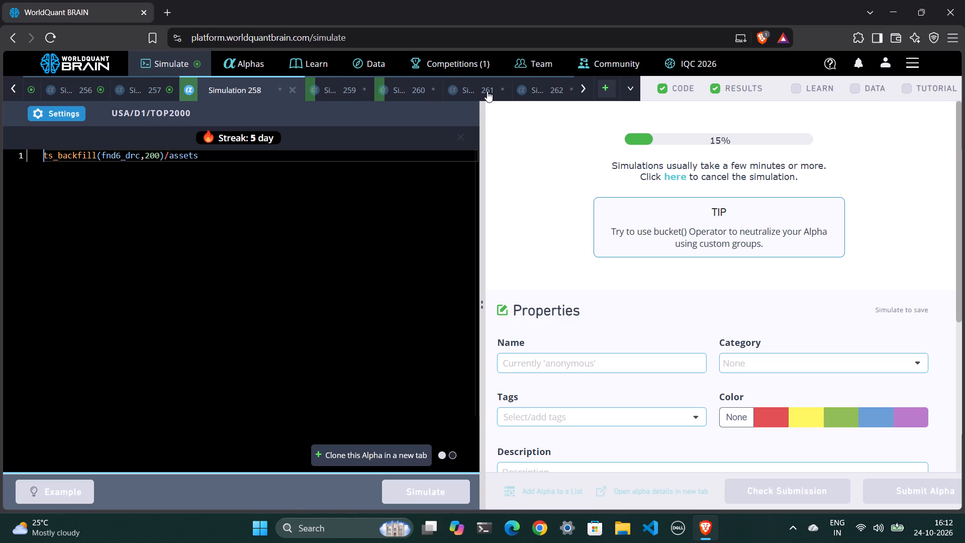
scroll(487, 91, left, 1)
click(404, 96)
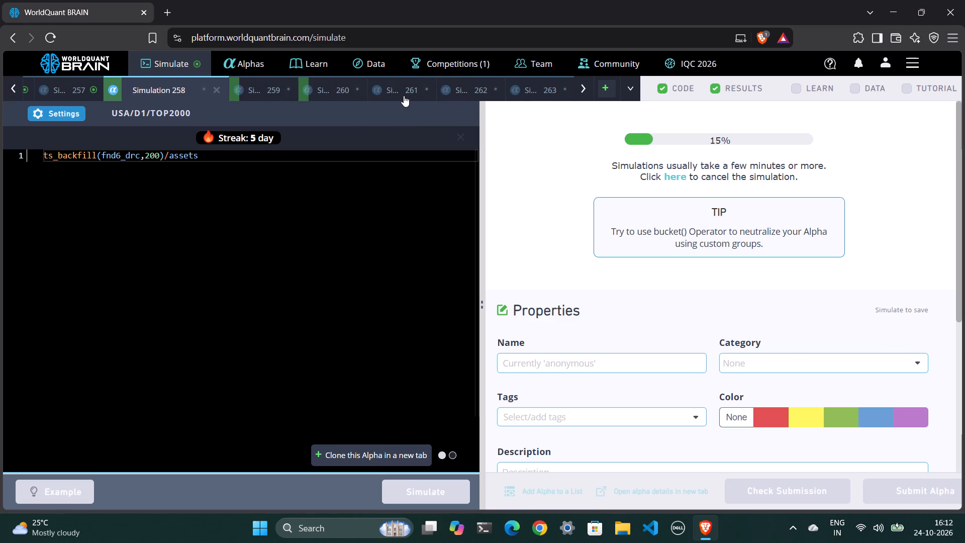
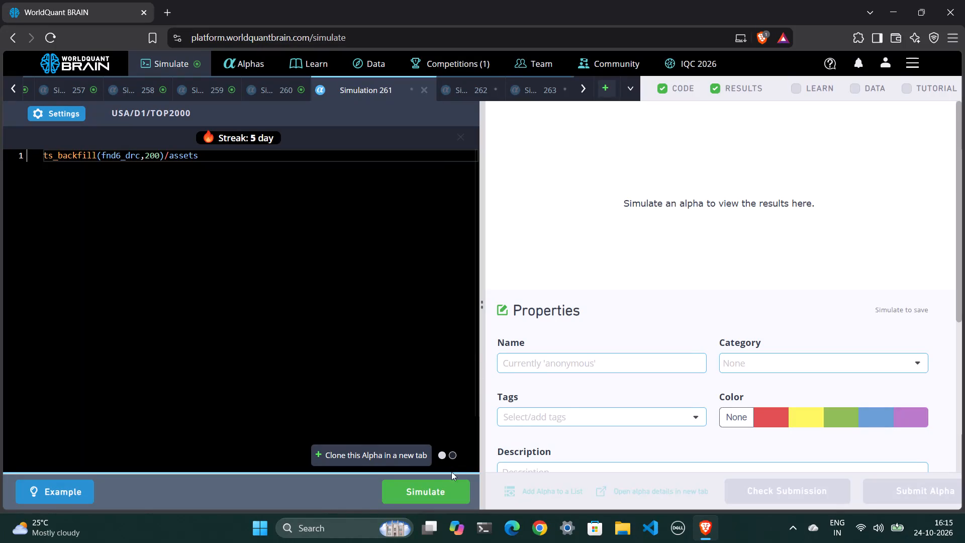
Run the unsimulated alphas in Simulations 261, 262 and 263.
click(436, 485)
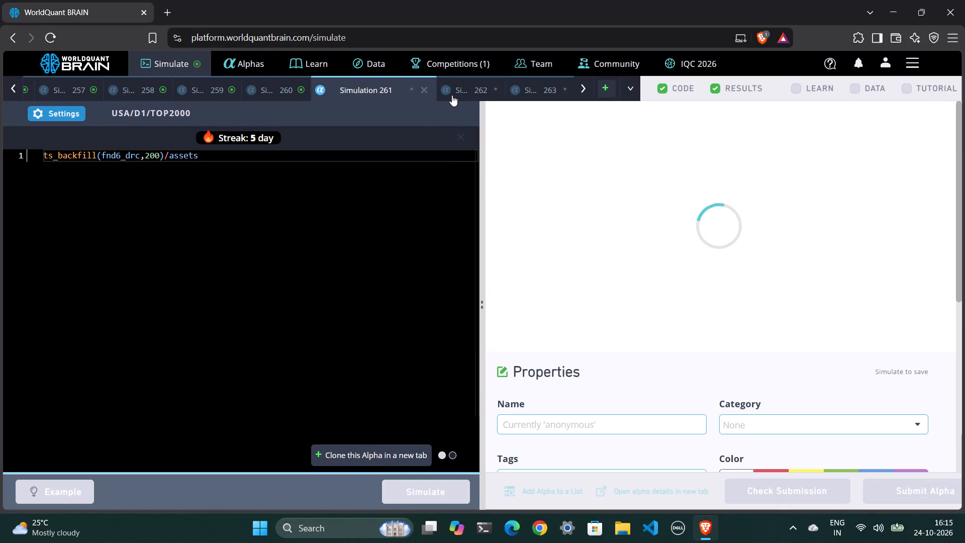
click(452, 95)
click(441, 483)
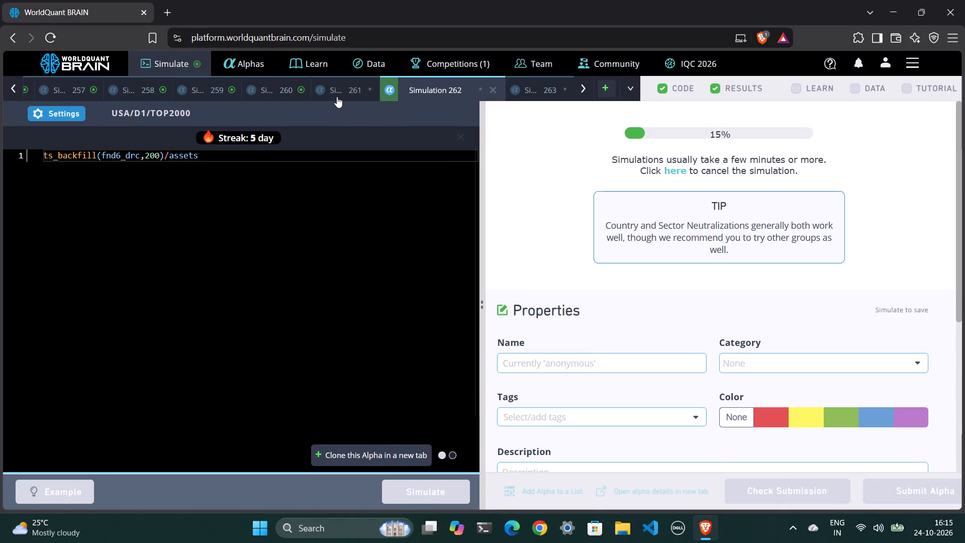
scroll(337, 97, left, 2)
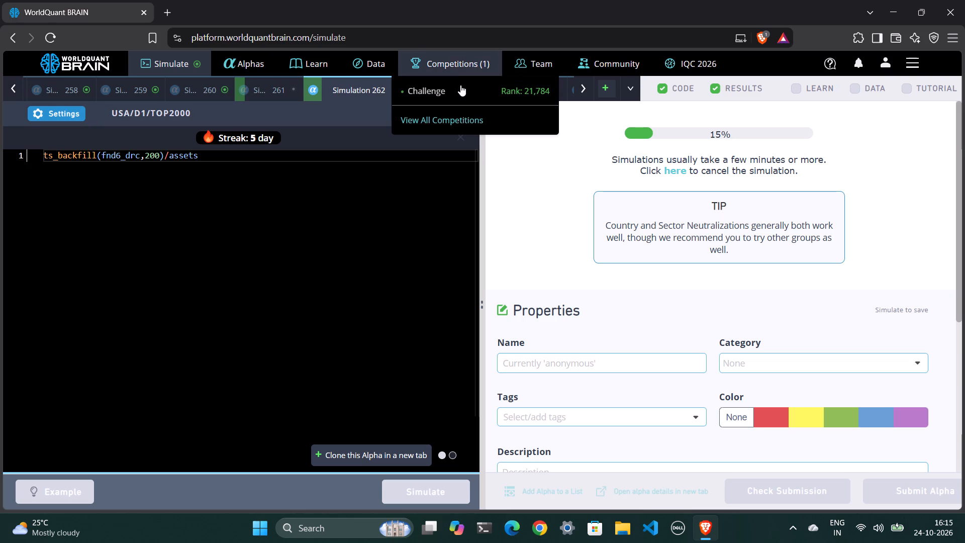
click(439, 83)
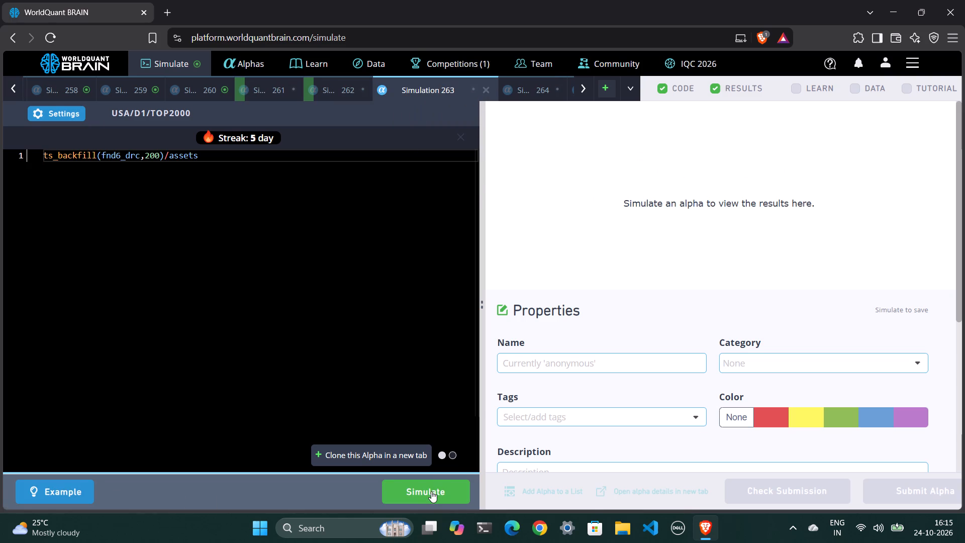
click(431, 491)
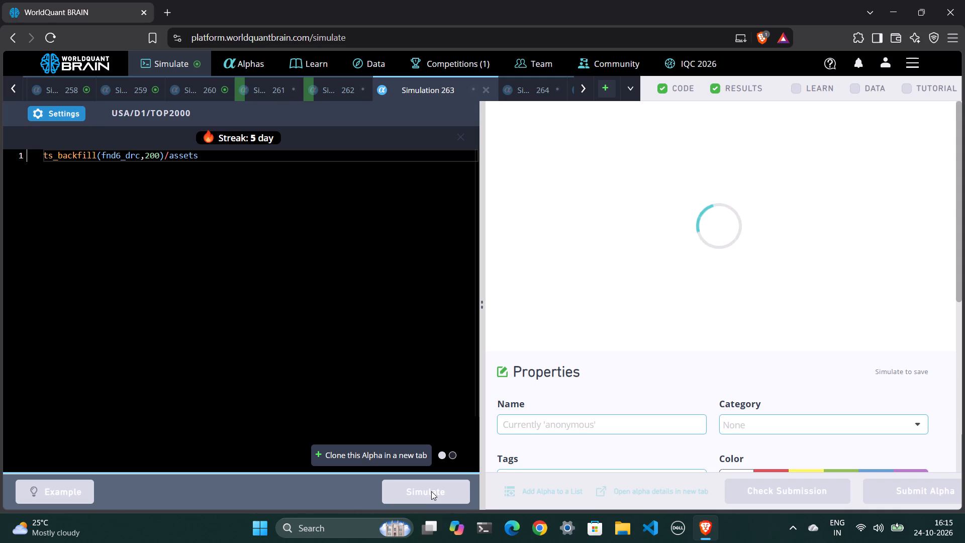
Run the unsimulated alphas in Simulations 264, 265 and 266.
click(526, 94)
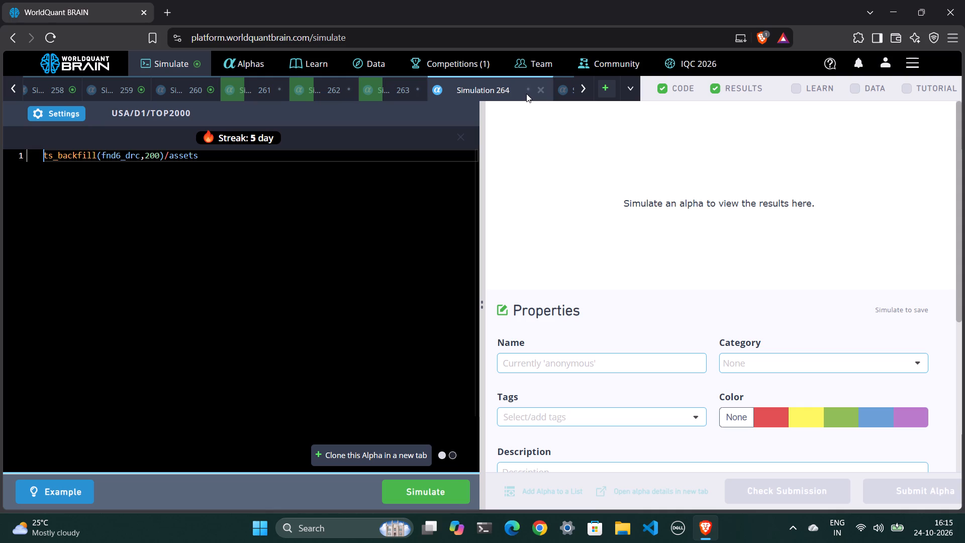
scroll(526, 94, left, 1)
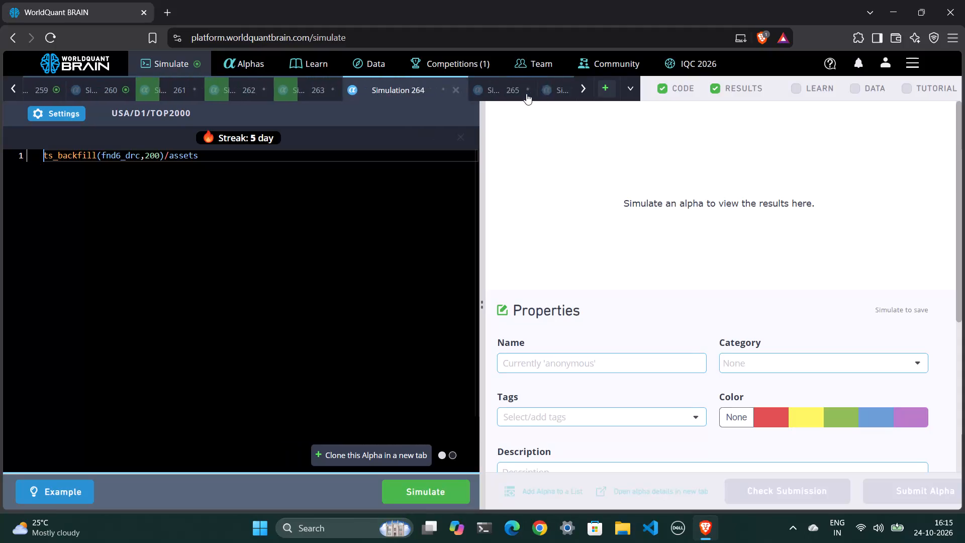
scroll(526, 94, left, 1)
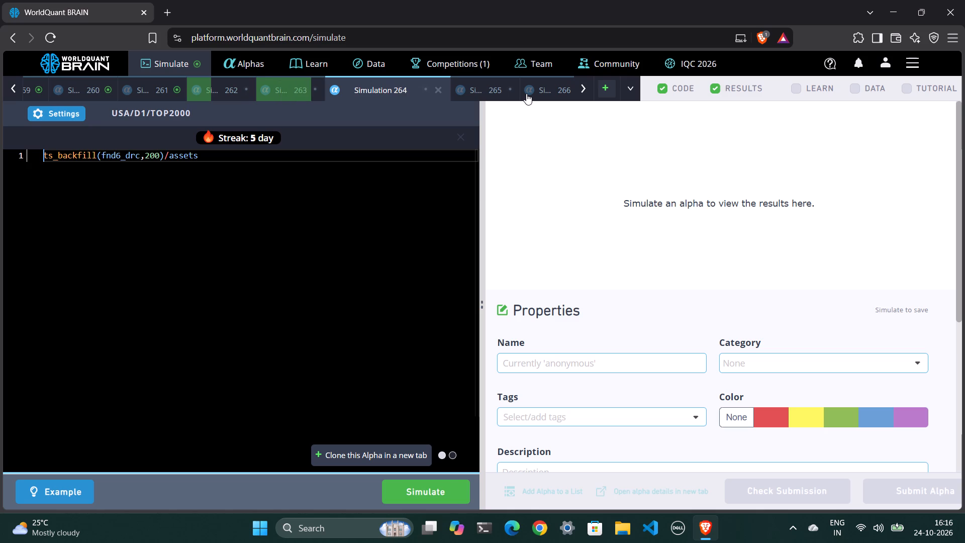
click(493, 93)
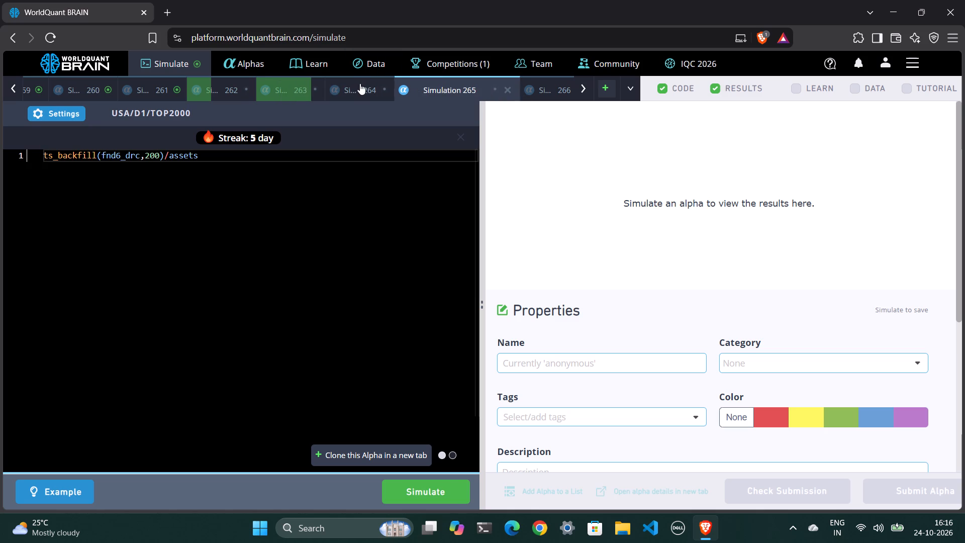
click(359, 85)
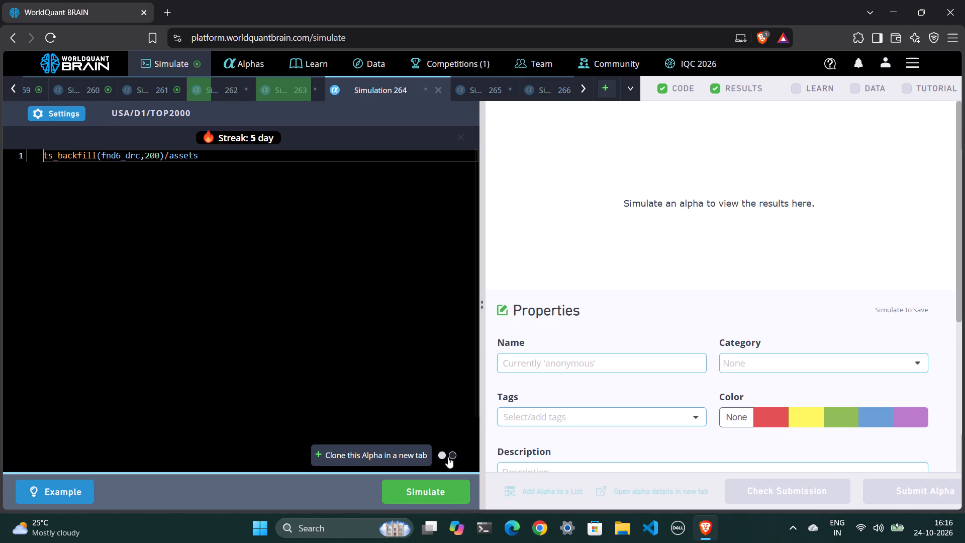
click(435, 486)
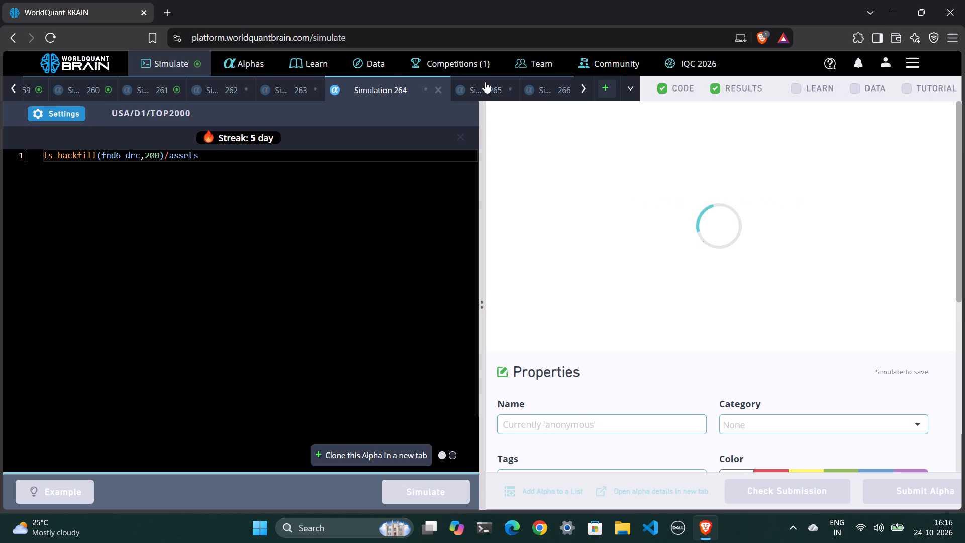
click(485, 82)
click(425, 486)
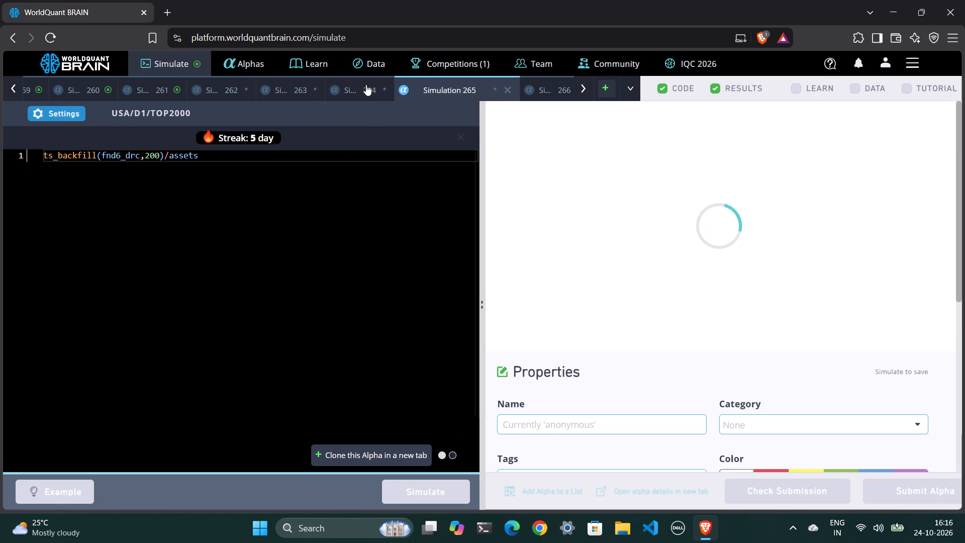
scroll(366, 84, left, 2)
click(435, 92)
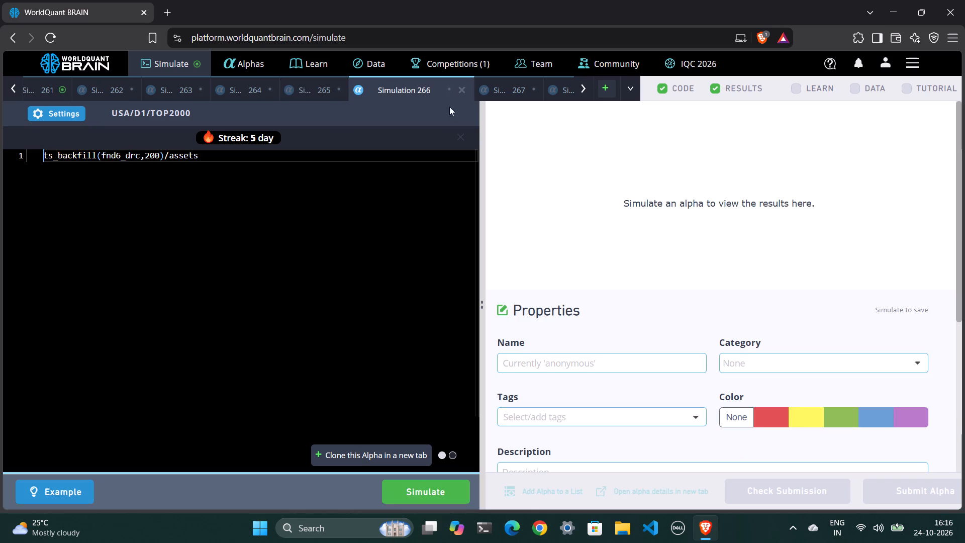
click(422, 486)
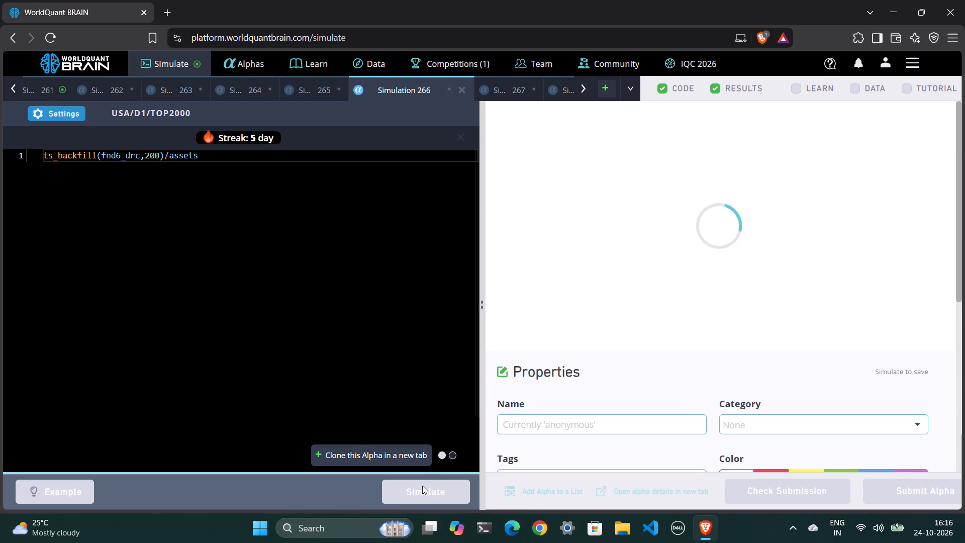
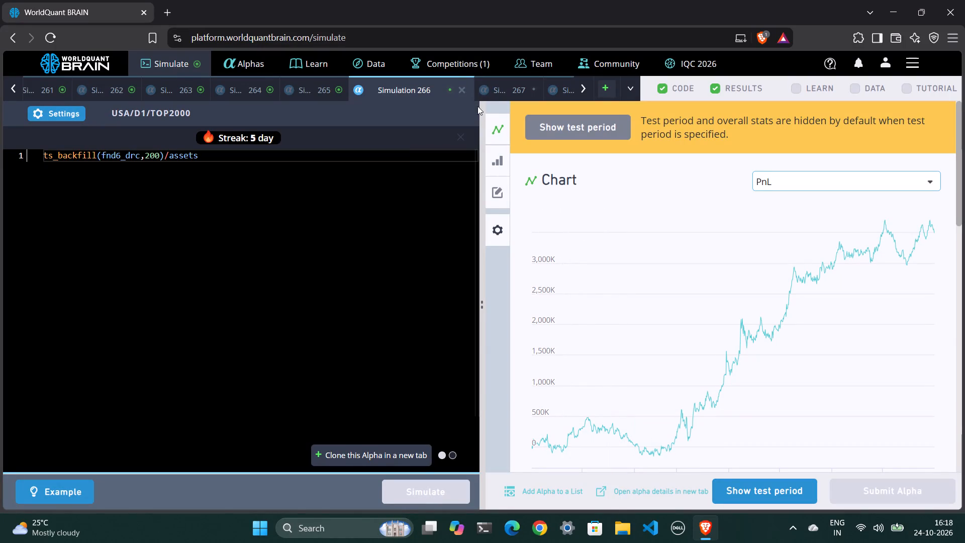
Run the unsimulated alphas in Simulations 267, 268 and 269.
scroll(491, 92, left, 3)
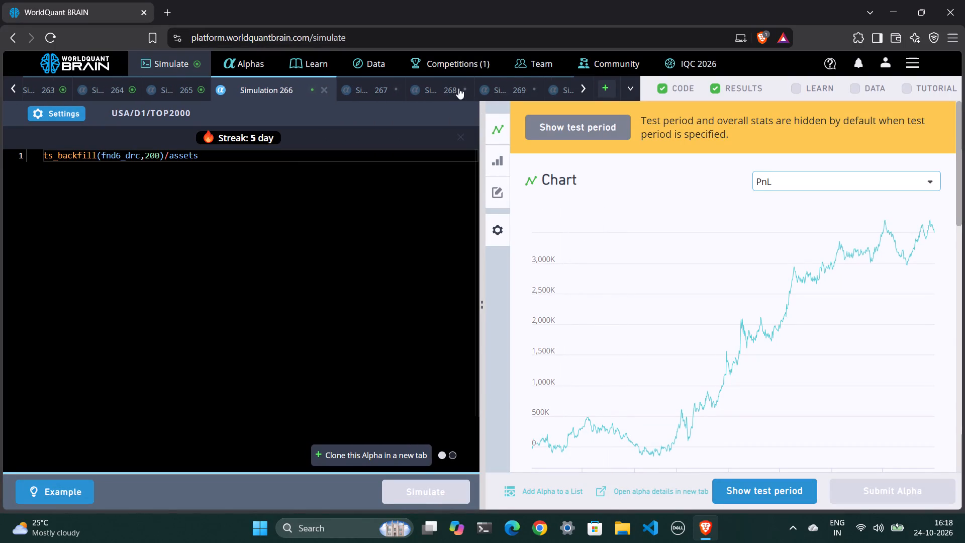
click(381, 86)
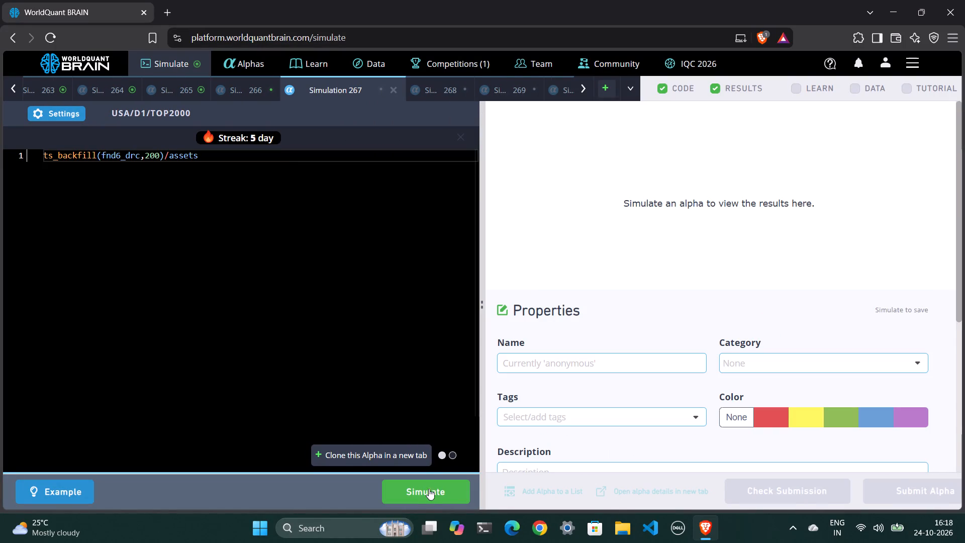
click(427, 496)
click(445, 85)
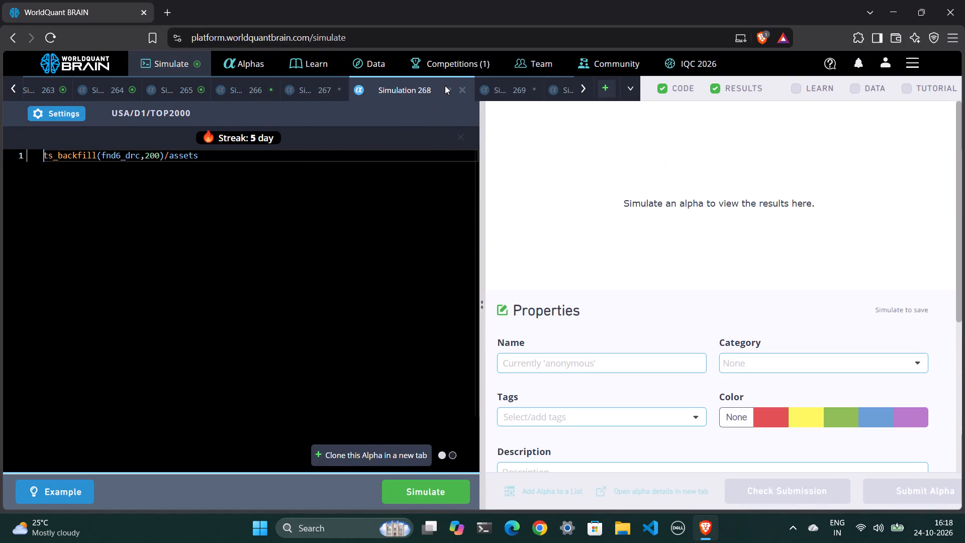
click(422, 490)
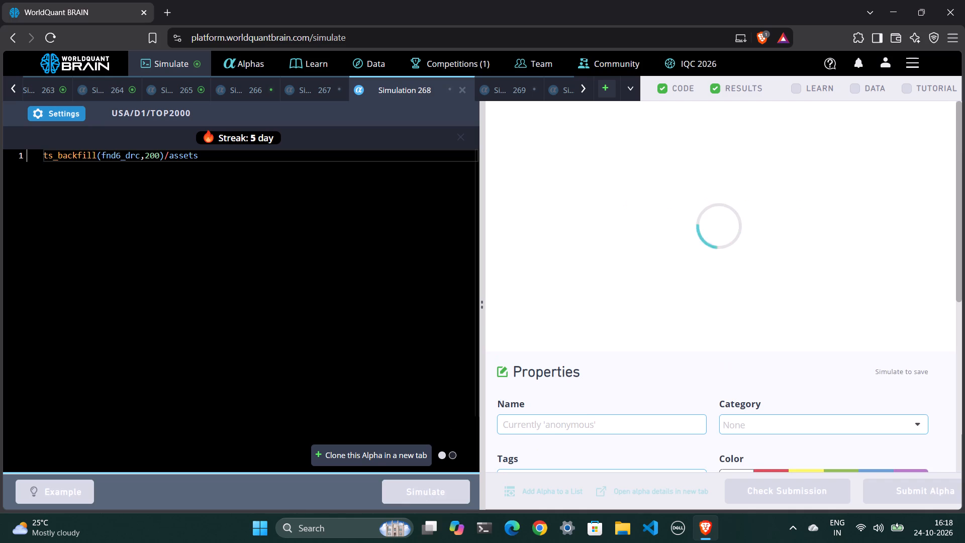
scroll(360, 82, left, 2)
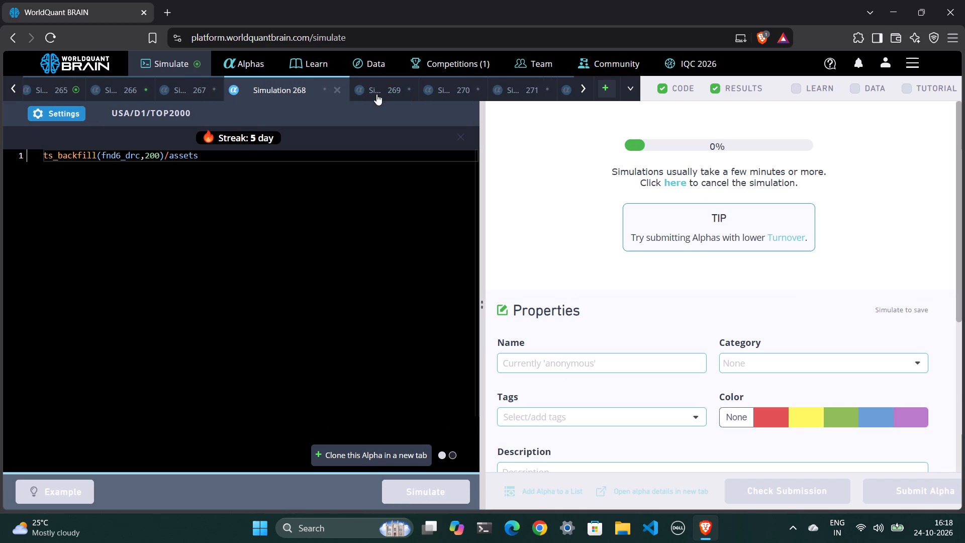
click(376, 94)
click(431, 489)
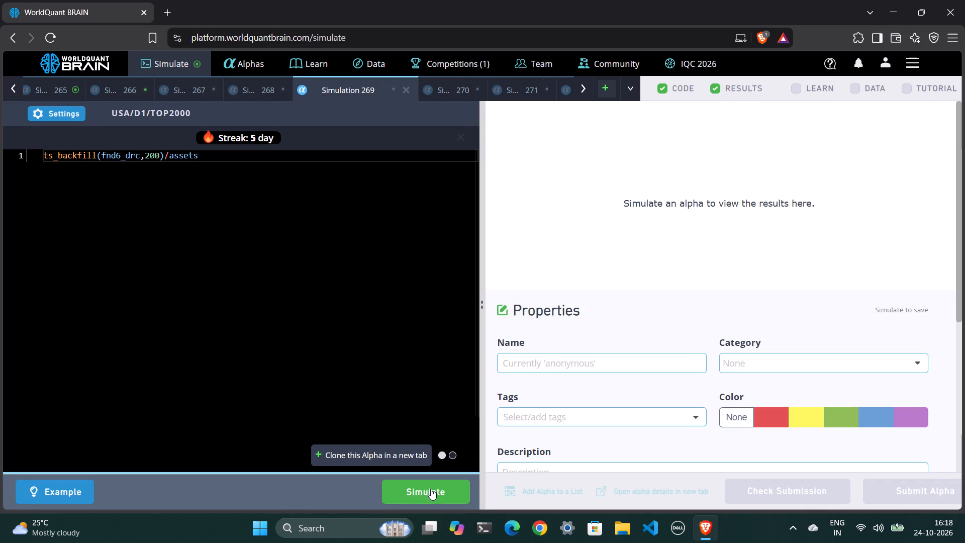
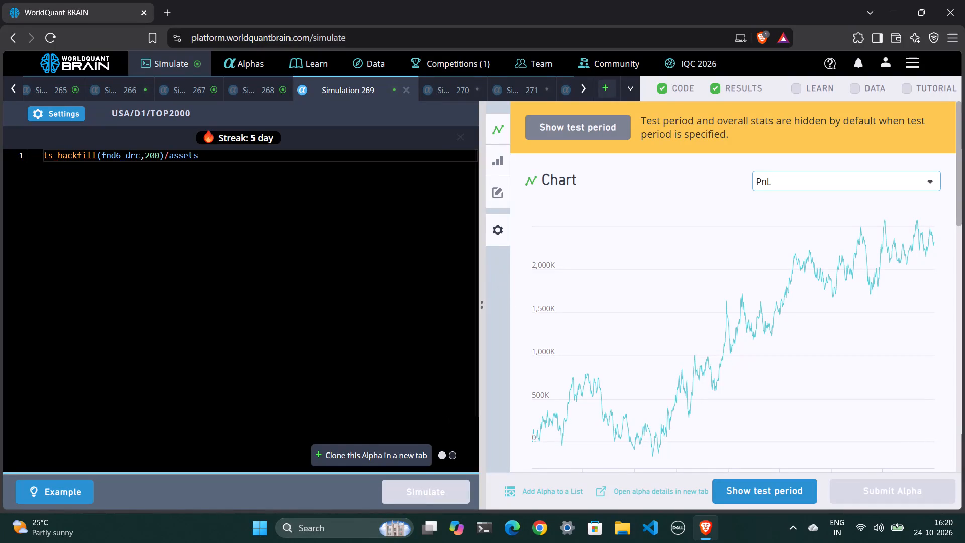
Run the unsimulated alphas in Simulations 270, 271 and 272.
click(446, 98)
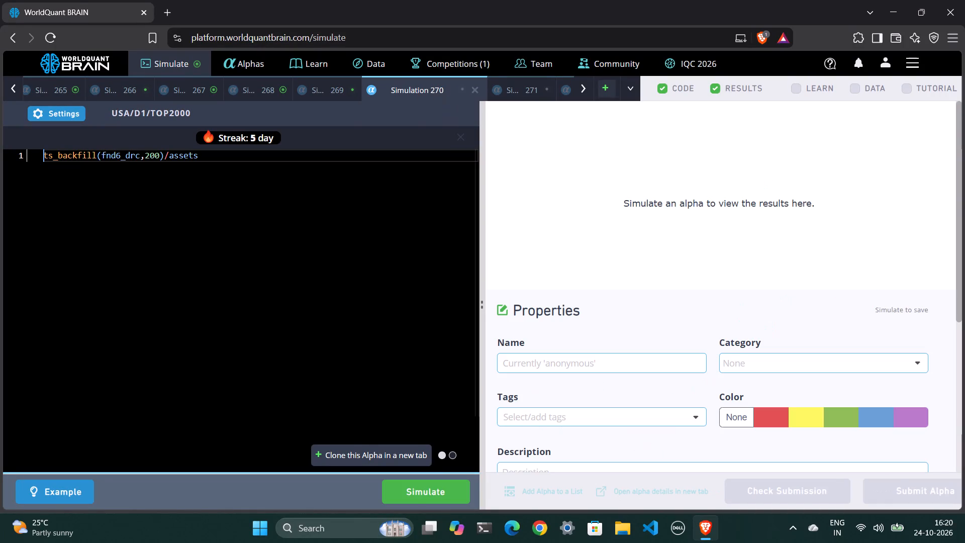
click(415, 490)
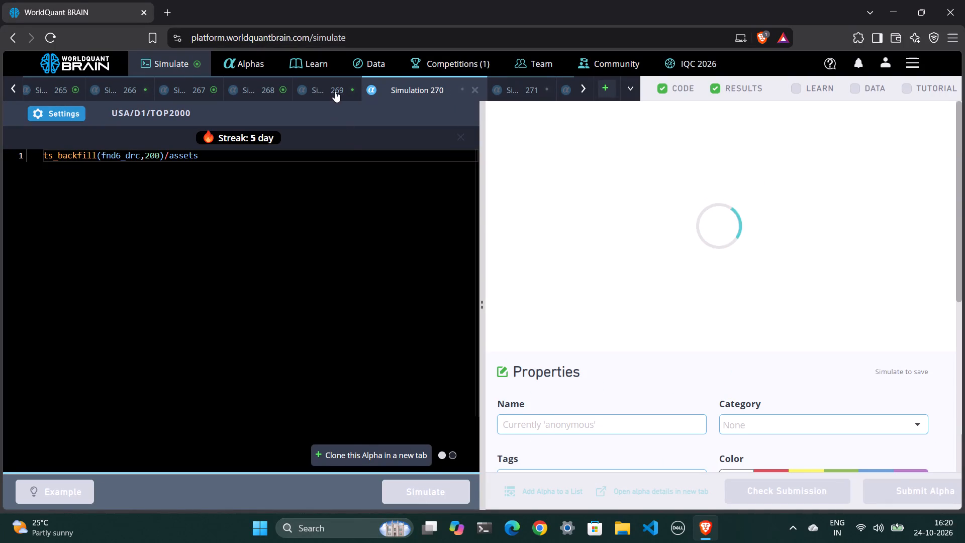
scroll(332, 87, left, 3)
click(359, 92)
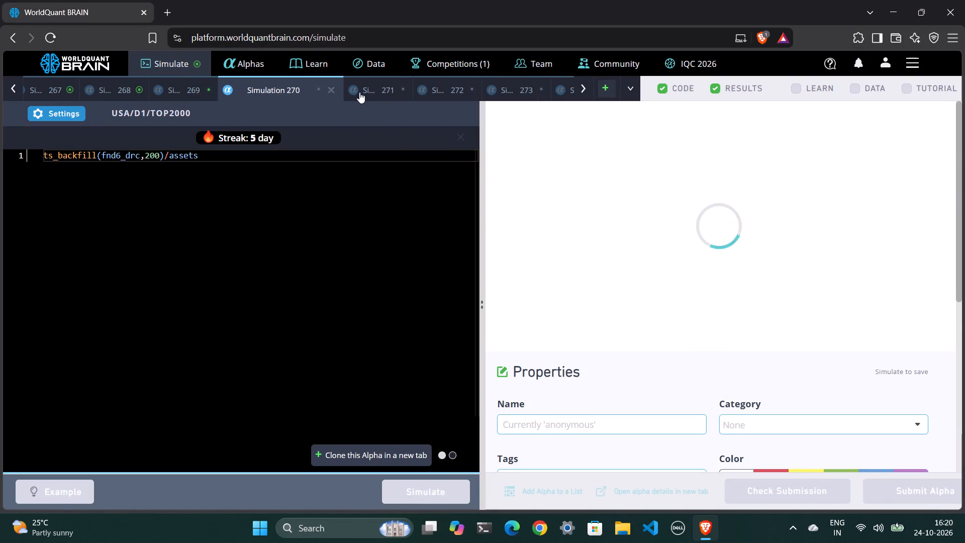
click(411, 492)
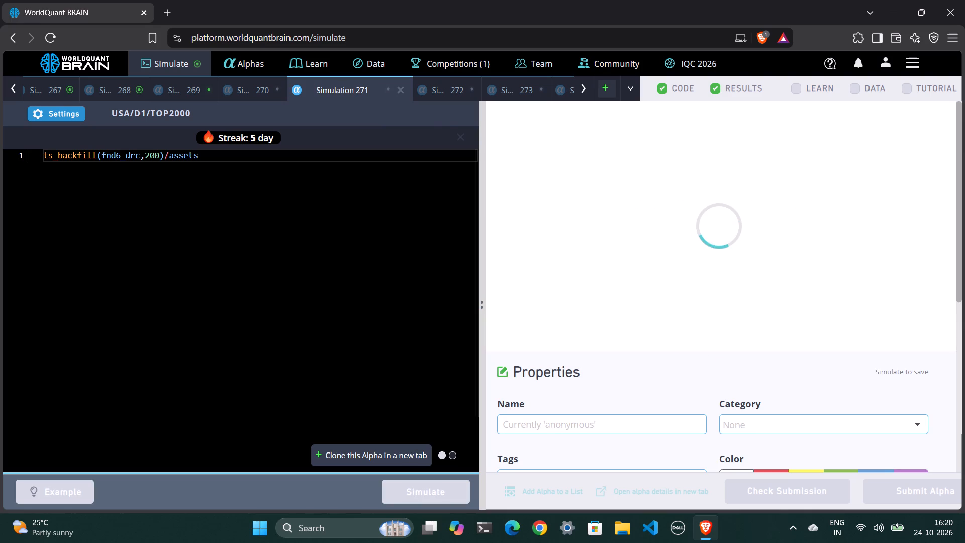
click(442, 93)
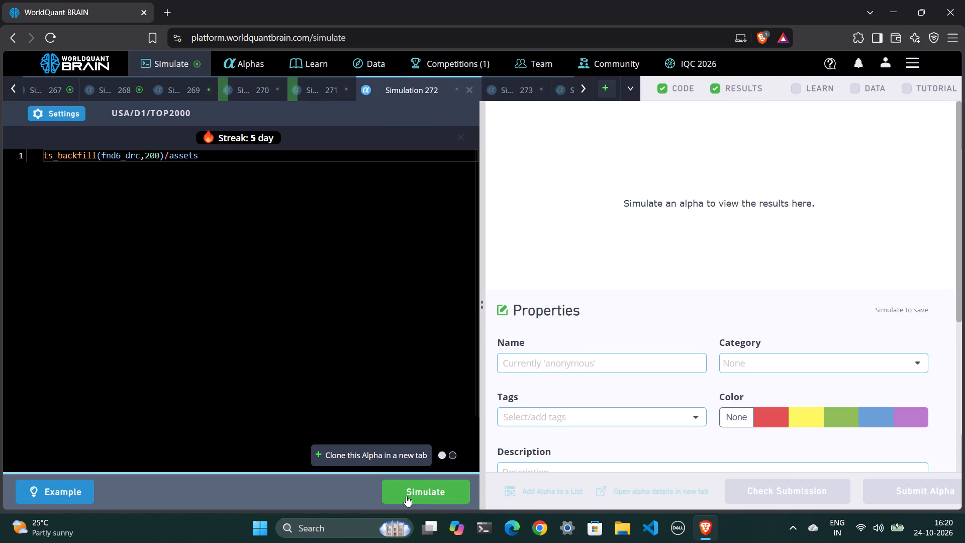
click(408, 493)
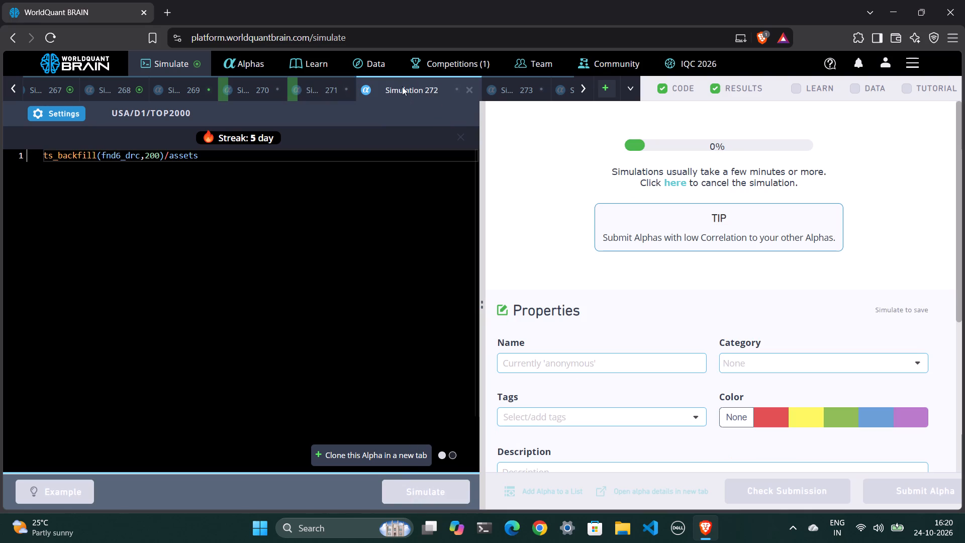
Open the unsimulated alpha in Simulation 273.
scroll(398, 83, left, 2)
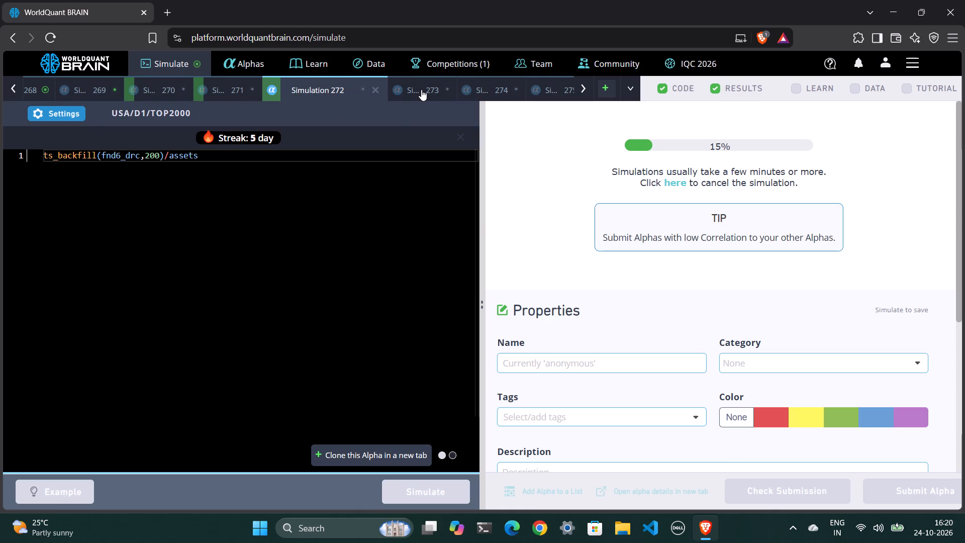
click(421, 89)
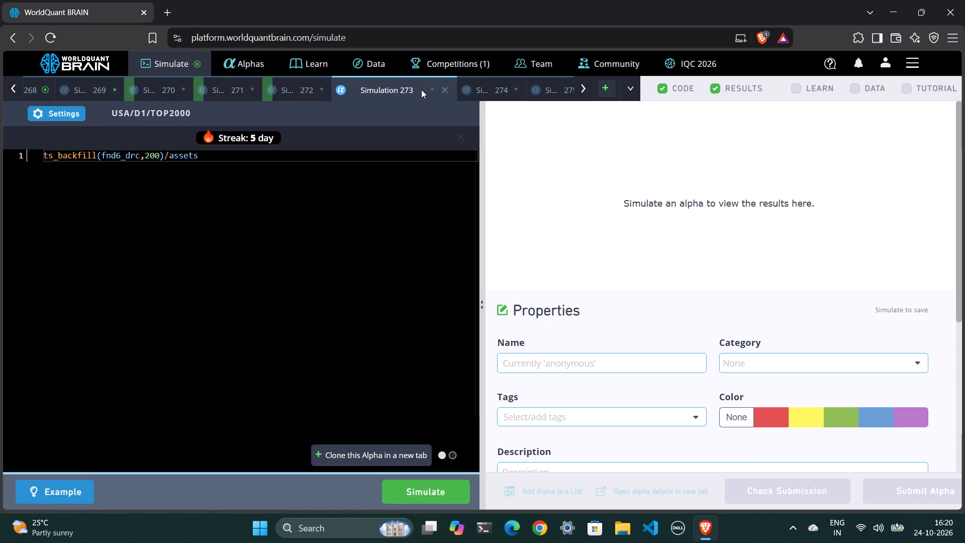
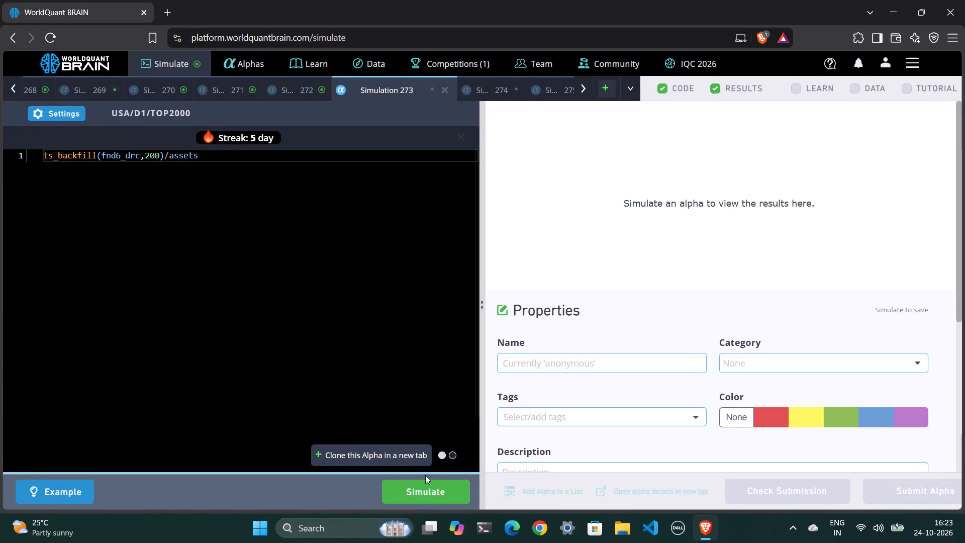
Run the unsimulated ts_backfill(fnd6_drc,200)/assets alphas in Simulations 273, 274 and 275.
click(425, 489)
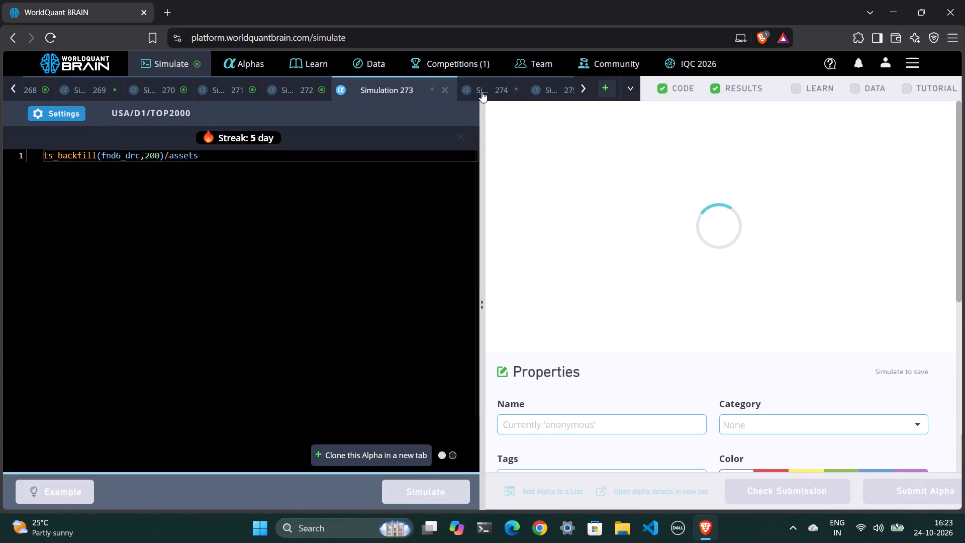
click(481, 92)
click(410, 490)
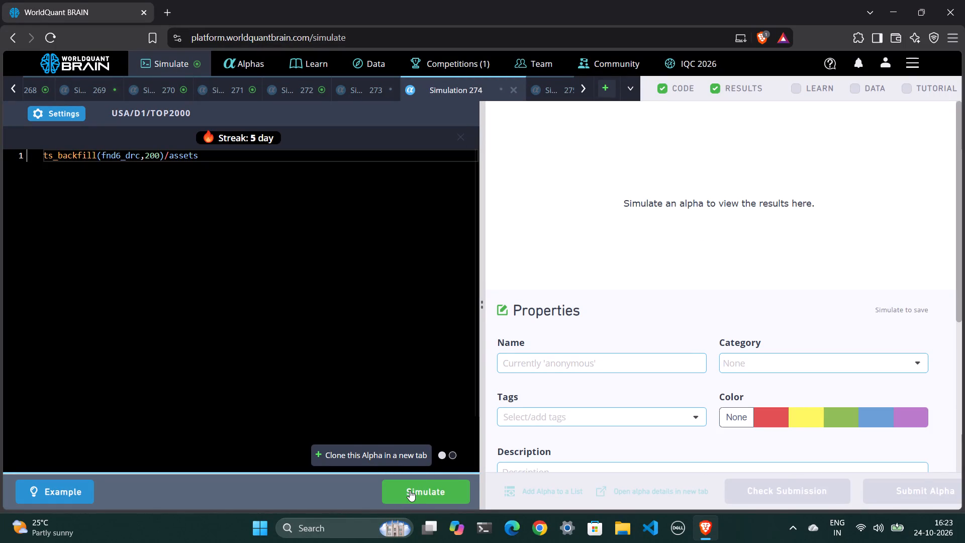
click(543, 91)
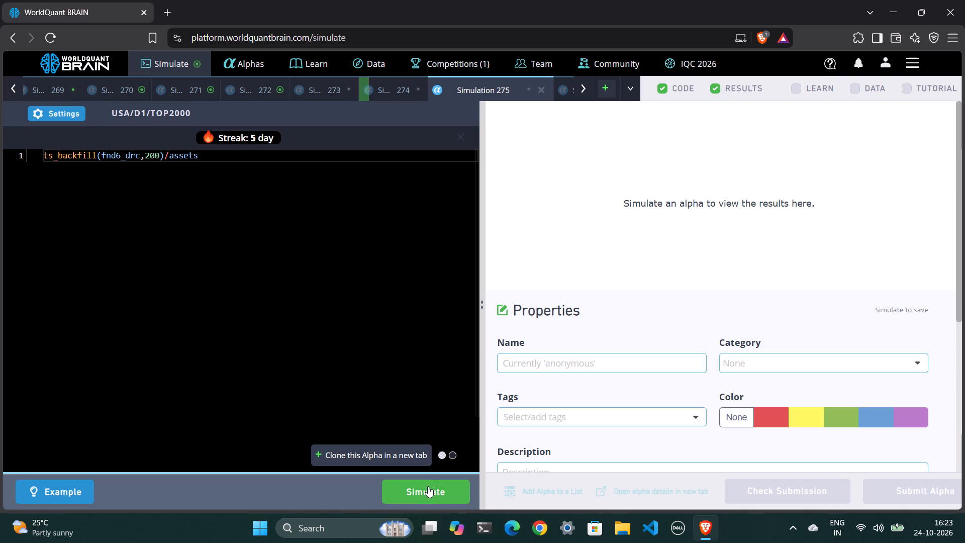
click(428, 487)
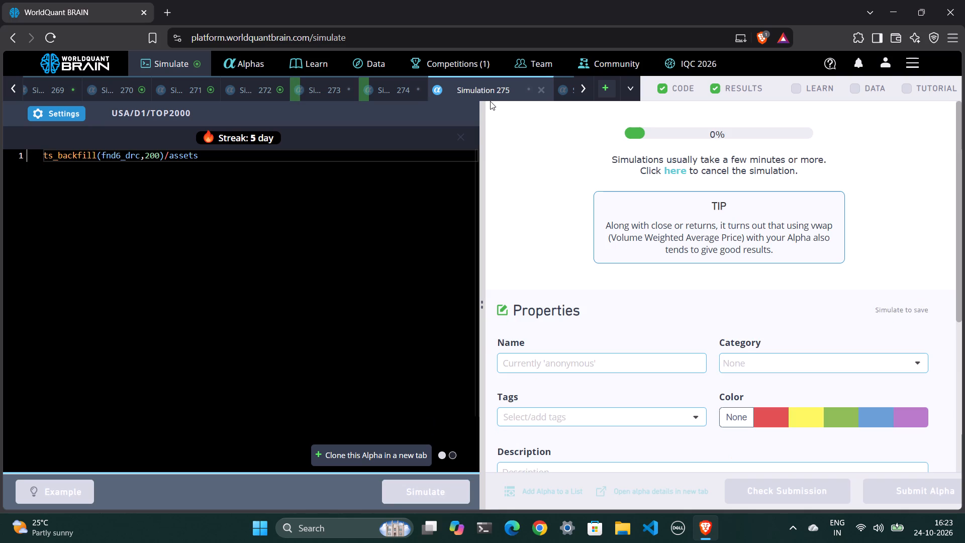
Open the unsimulated alpha in Simulation 276.
scroll(488, 99, left, 4)
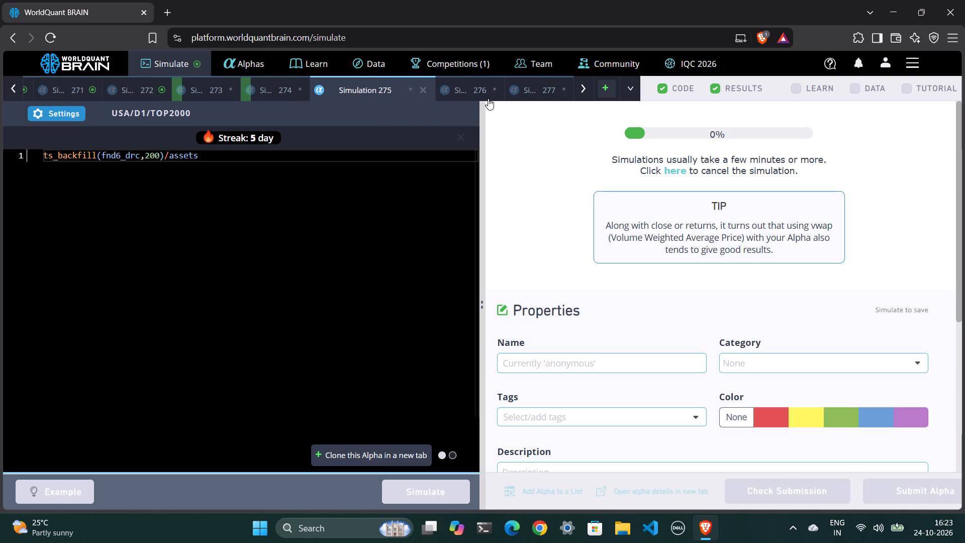
click(477, 94)
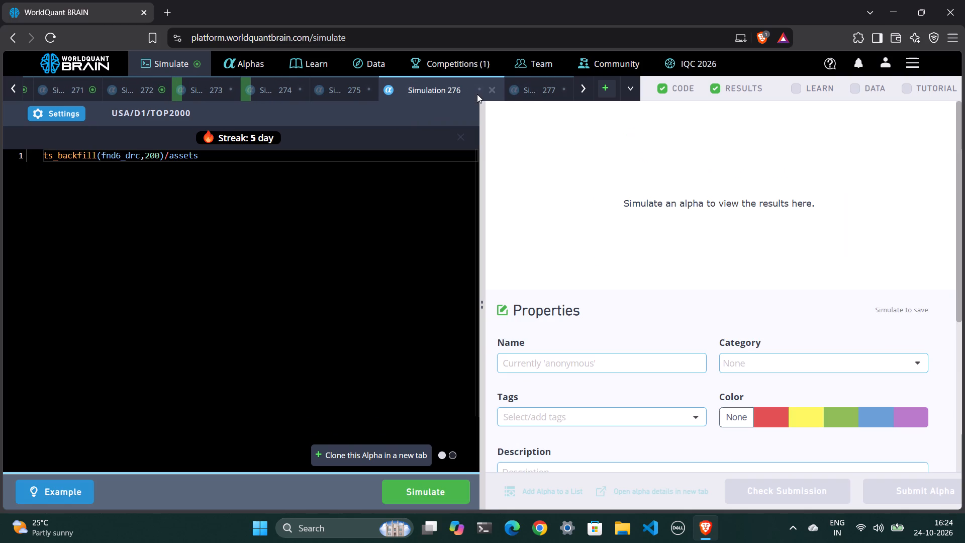
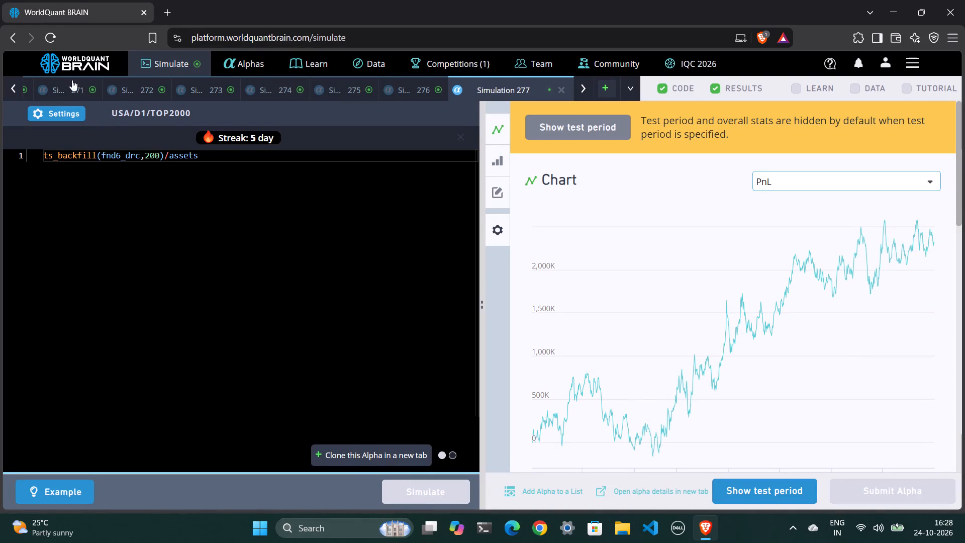
Reload the simulation page, discarding any unsaved changes.
click(44, 31)
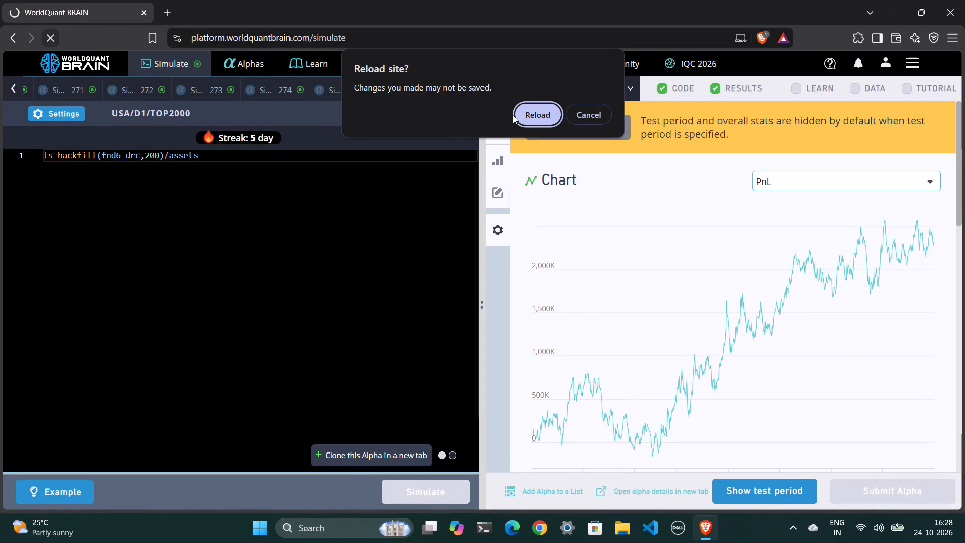
click(552, 116)
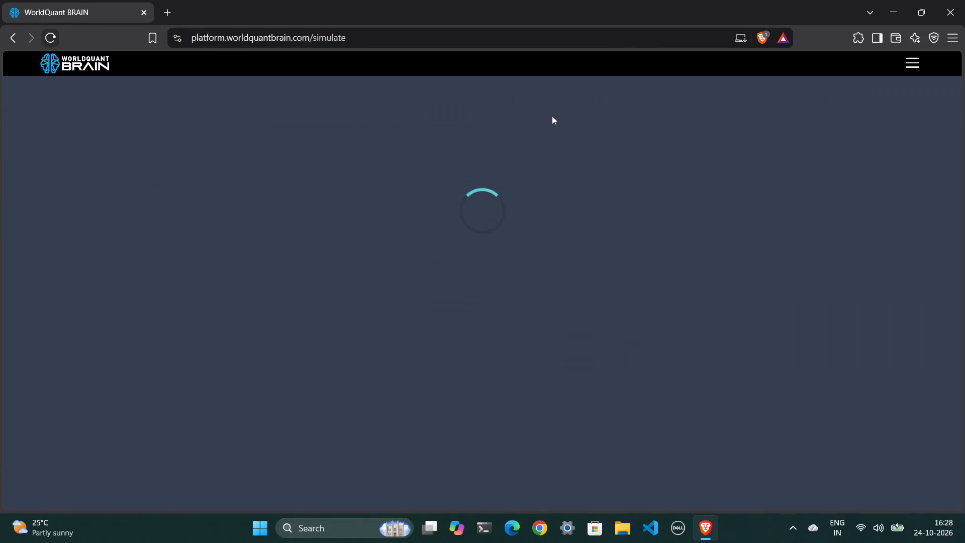